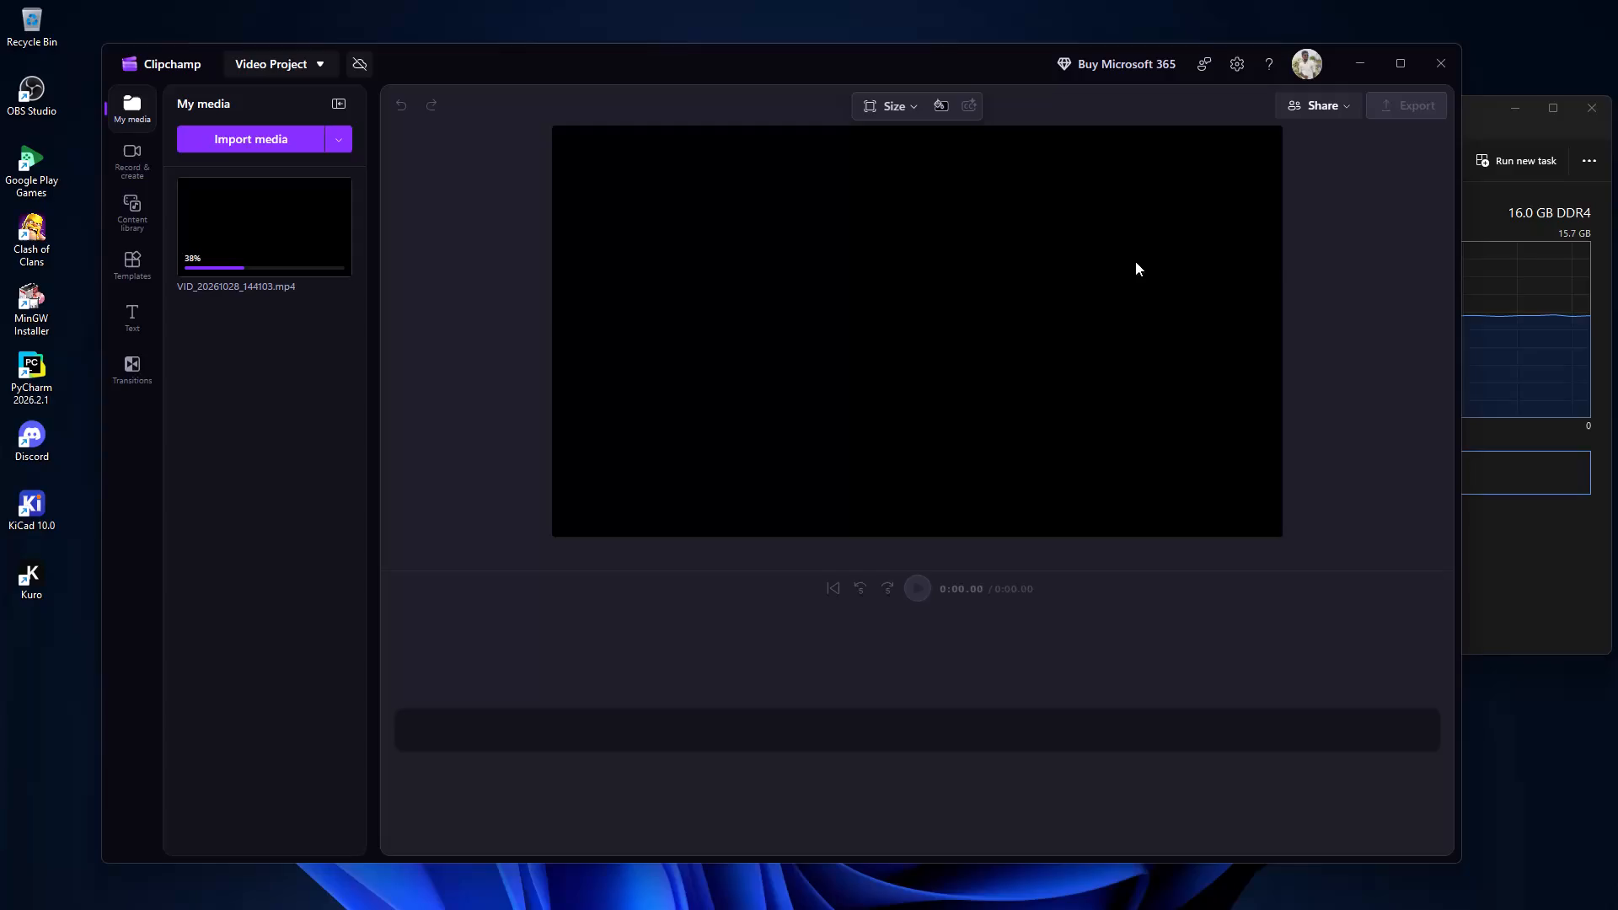
# Switch to Task Manager to check memory usage while the video imports.
pyautogui.click(981, 891)
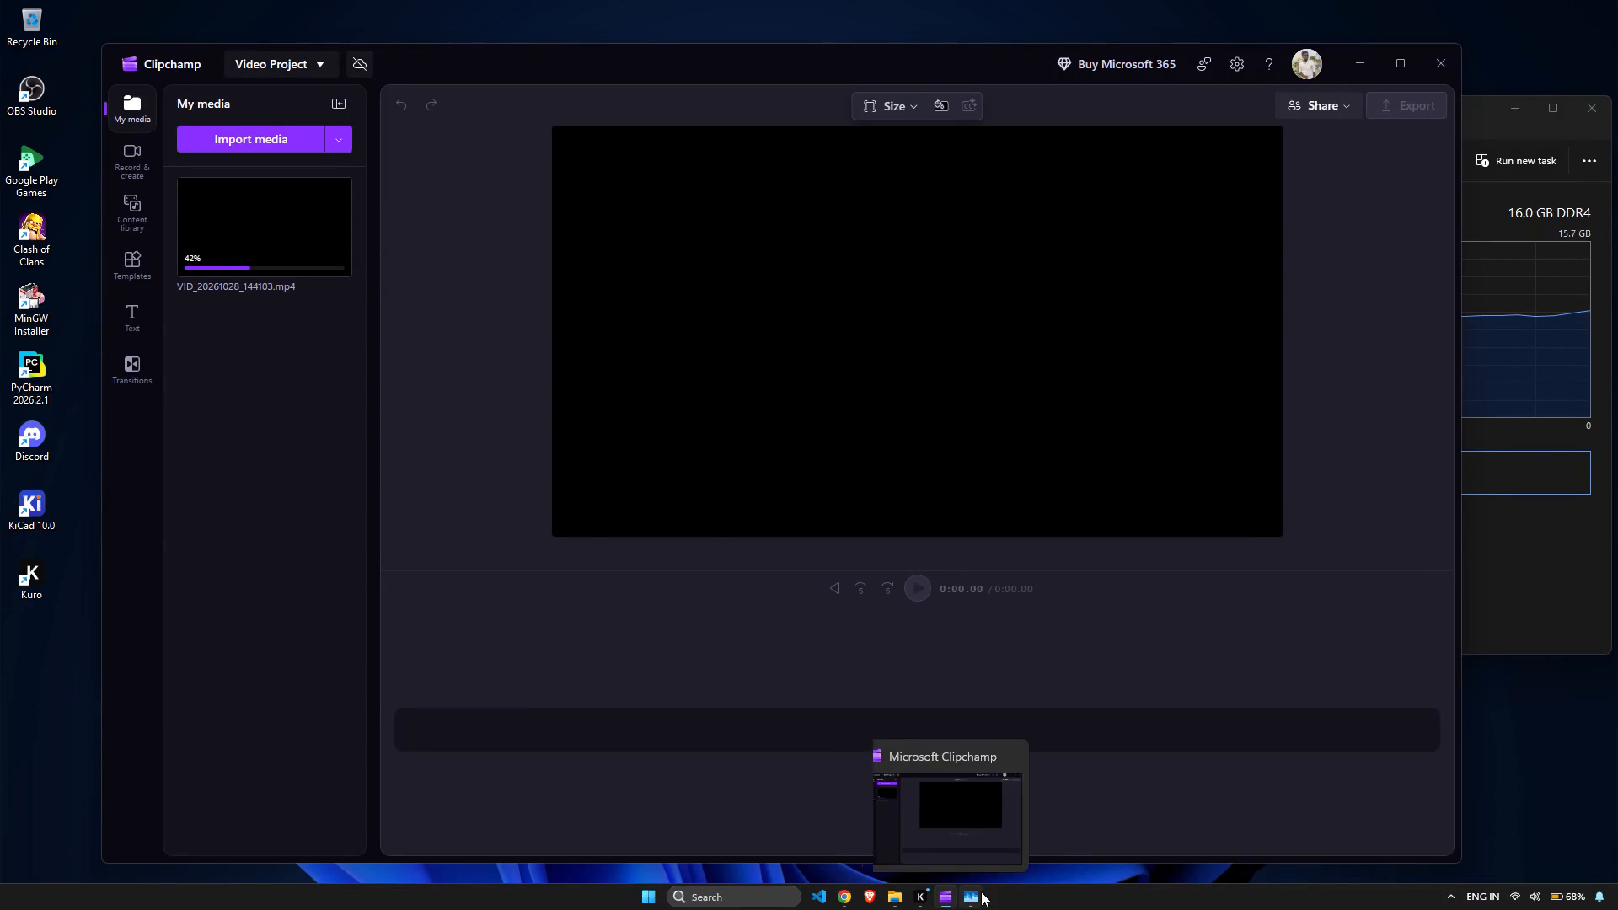
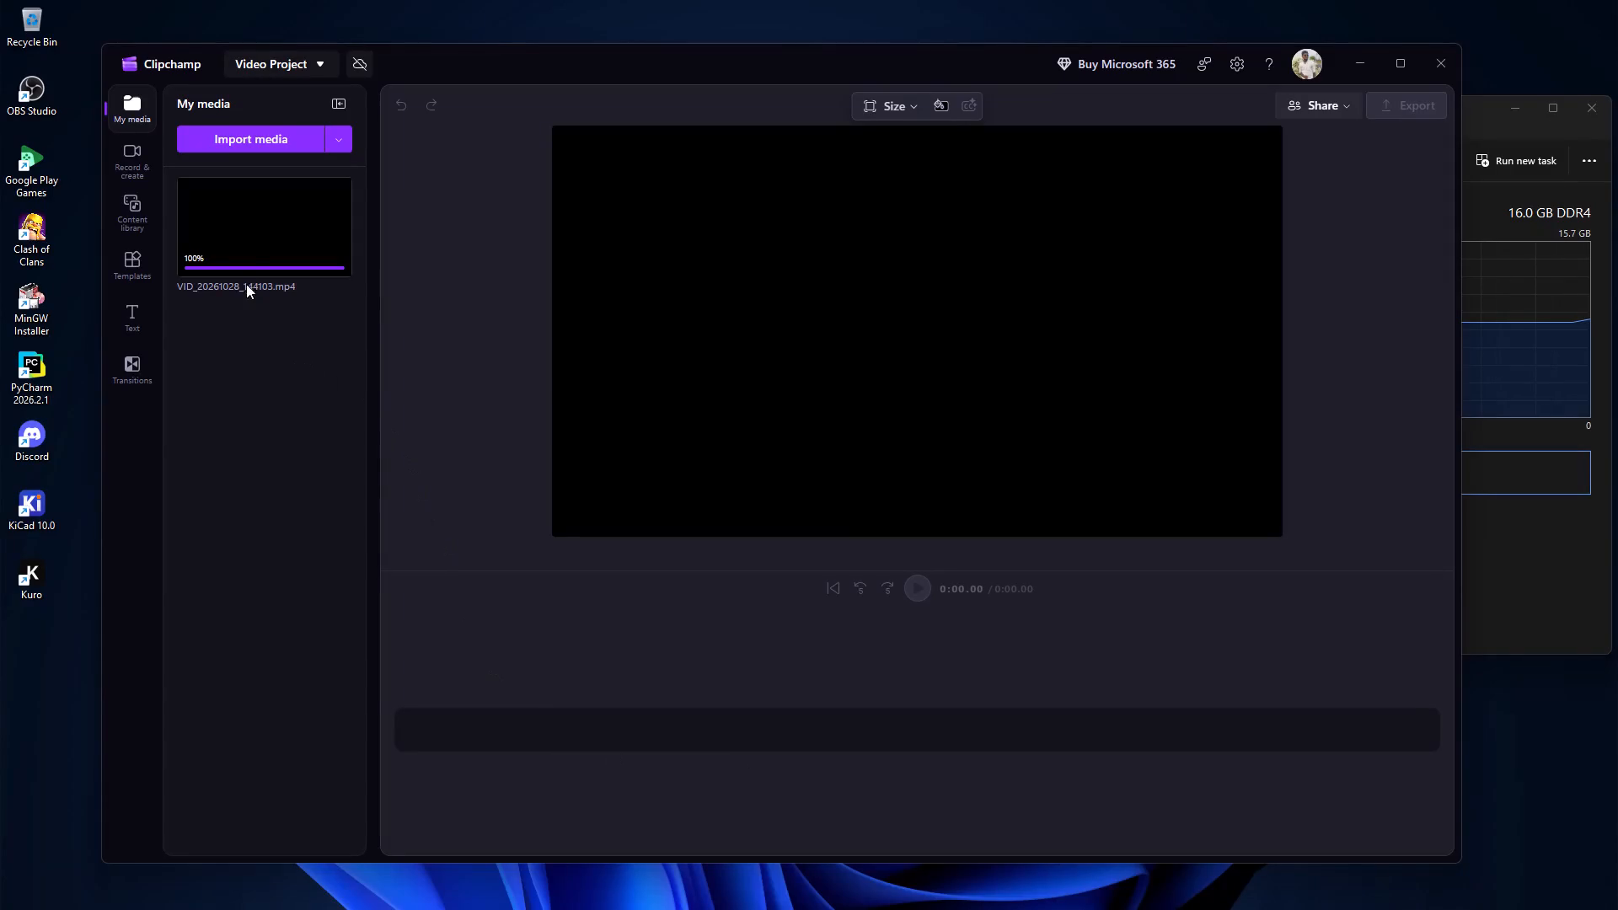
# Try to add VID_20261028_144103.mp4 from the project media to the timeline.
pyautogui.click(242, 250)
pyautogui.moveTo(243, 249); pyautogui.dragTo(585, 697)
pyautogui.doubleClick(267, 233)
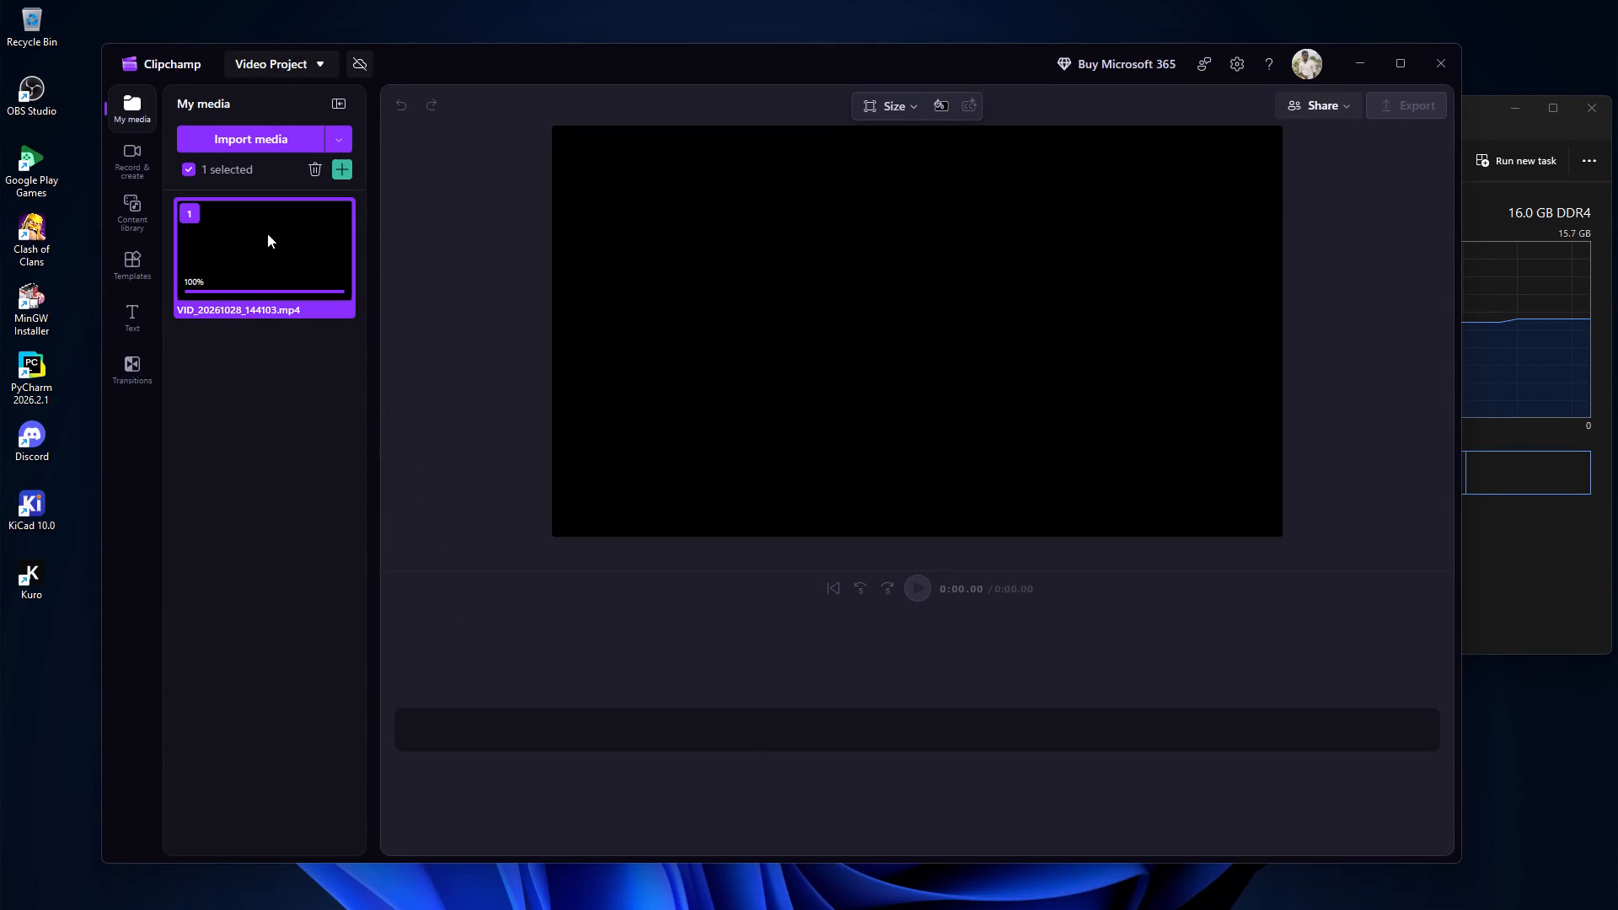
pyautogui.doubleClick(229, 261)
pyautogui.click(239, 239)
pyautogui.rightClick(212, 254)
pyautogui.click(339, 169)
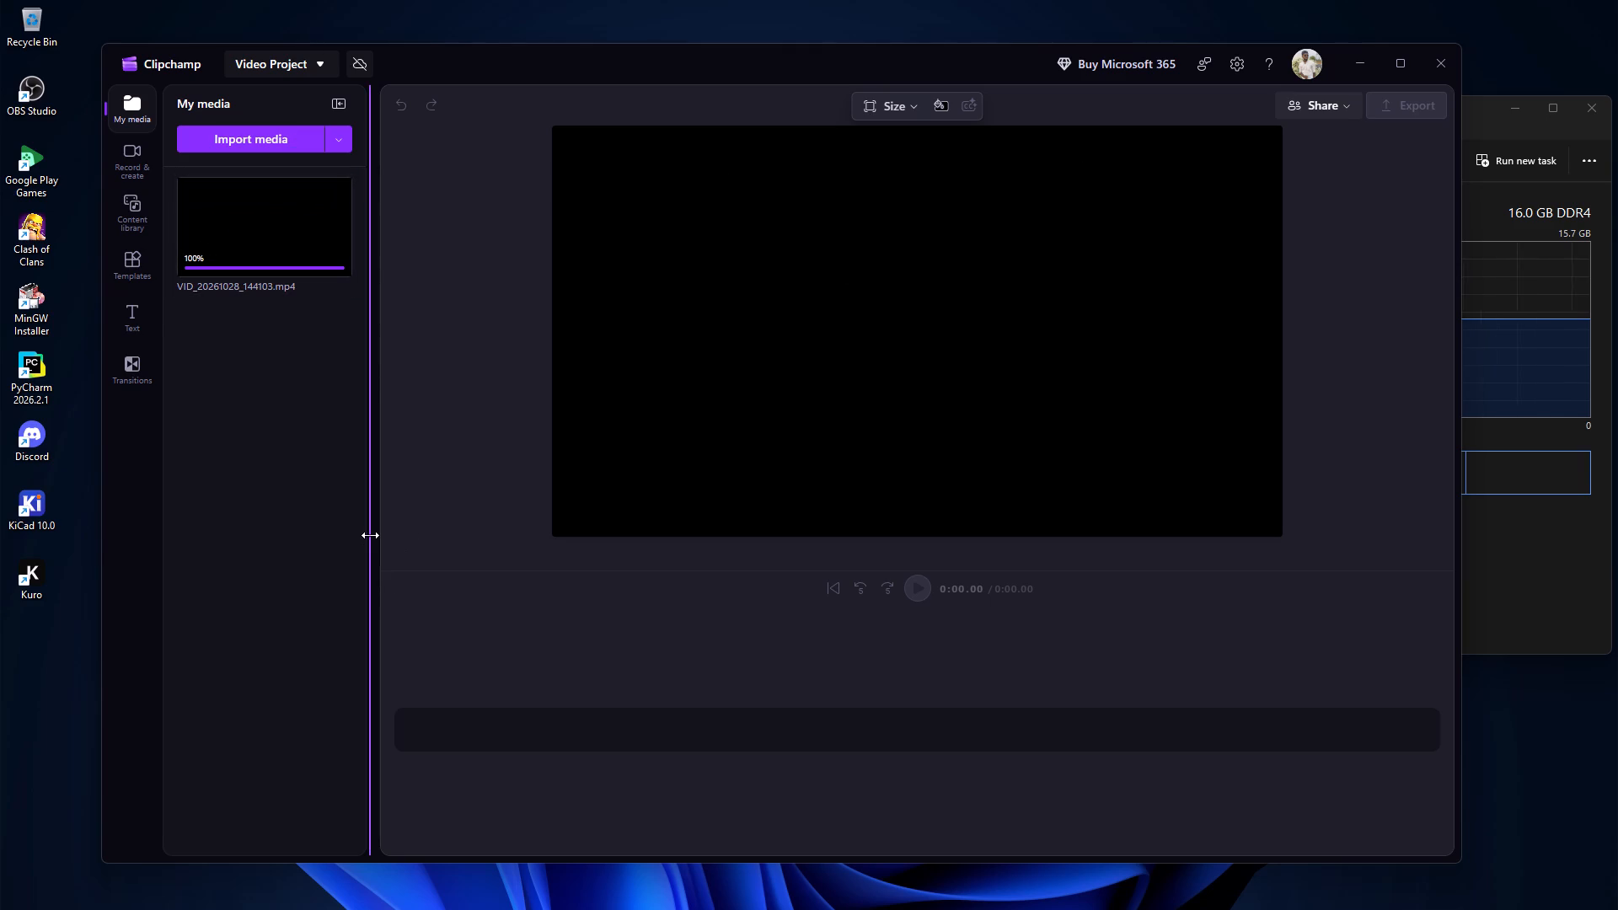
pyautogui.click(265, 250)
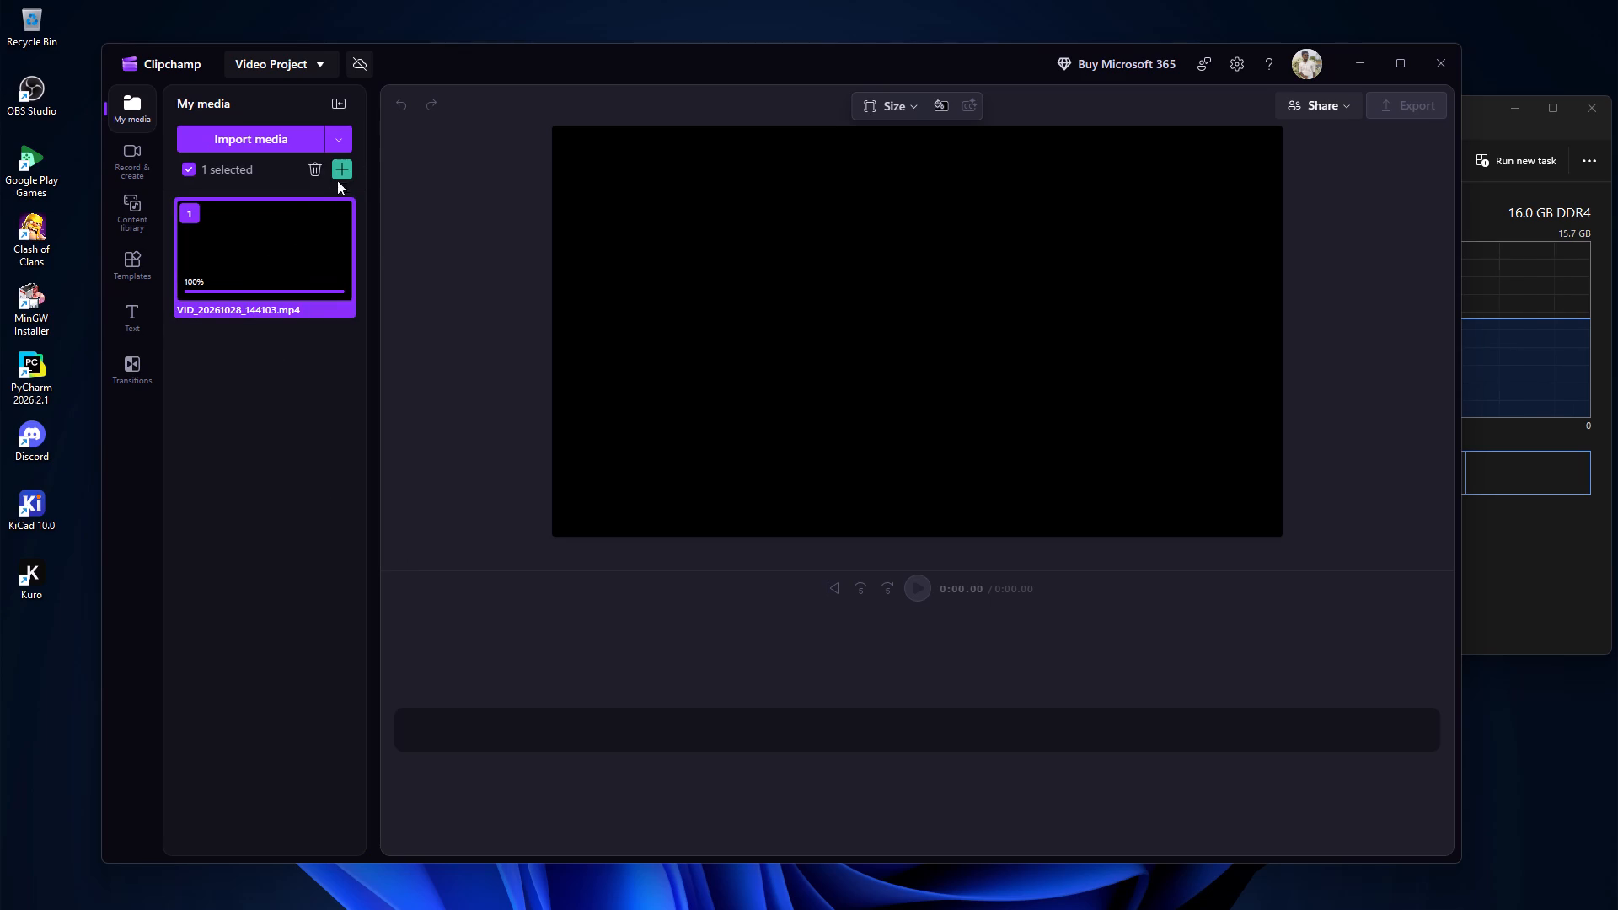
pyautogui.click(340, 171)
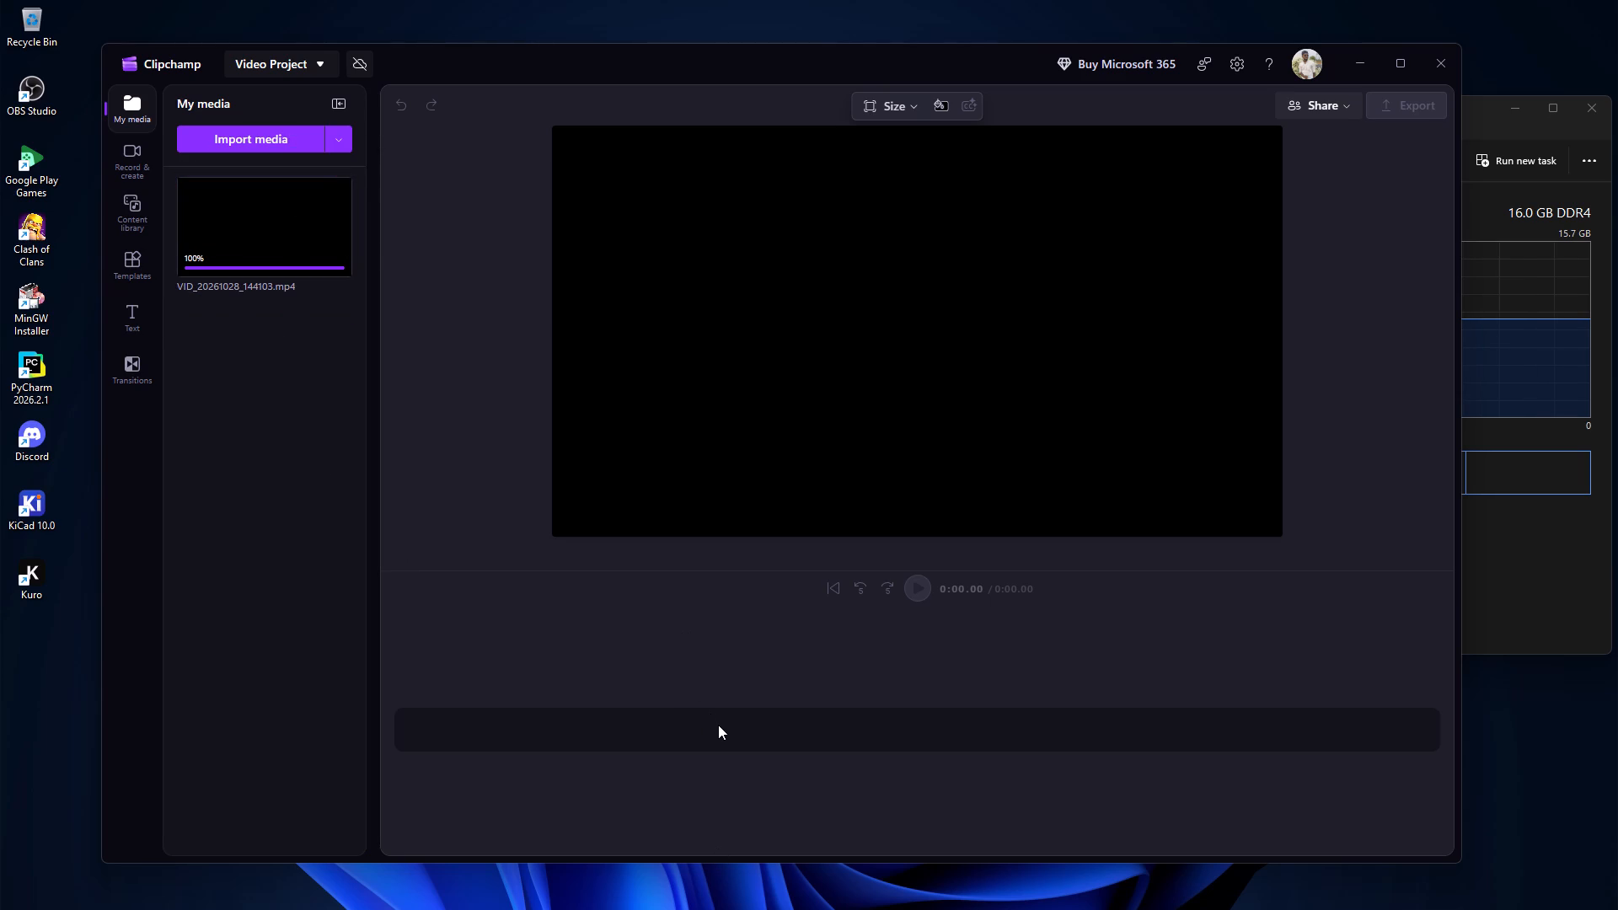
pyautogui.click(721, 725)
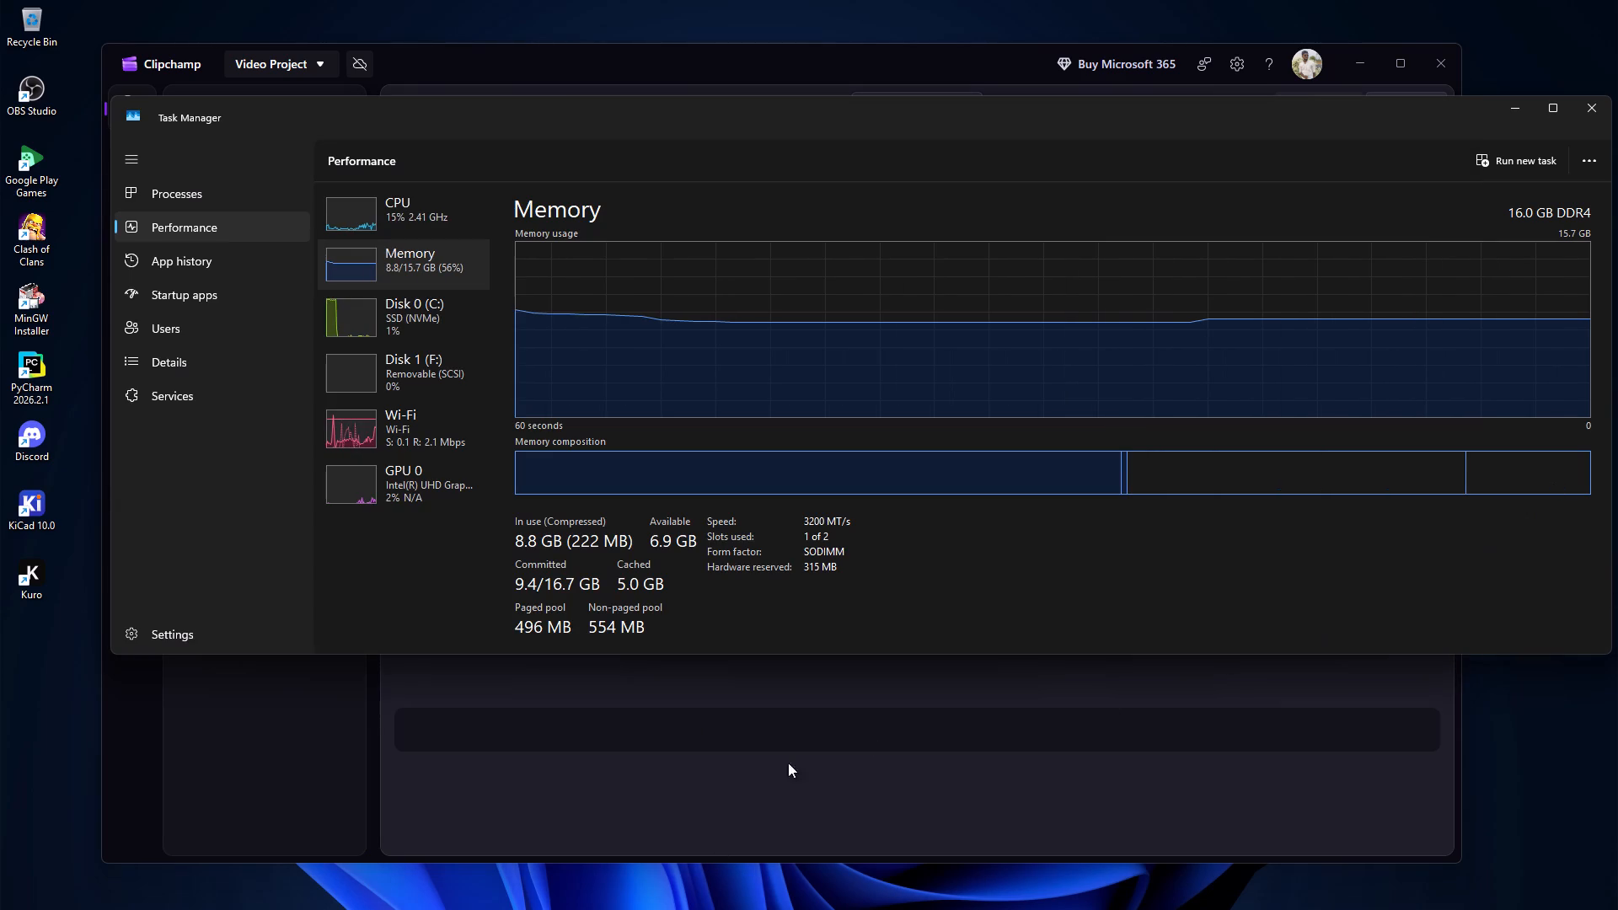
# Switch back to Clipchamp and place VID_20261028_144103.mp4 at the start of the empty timeline.
pyautogui.click(338, 728)
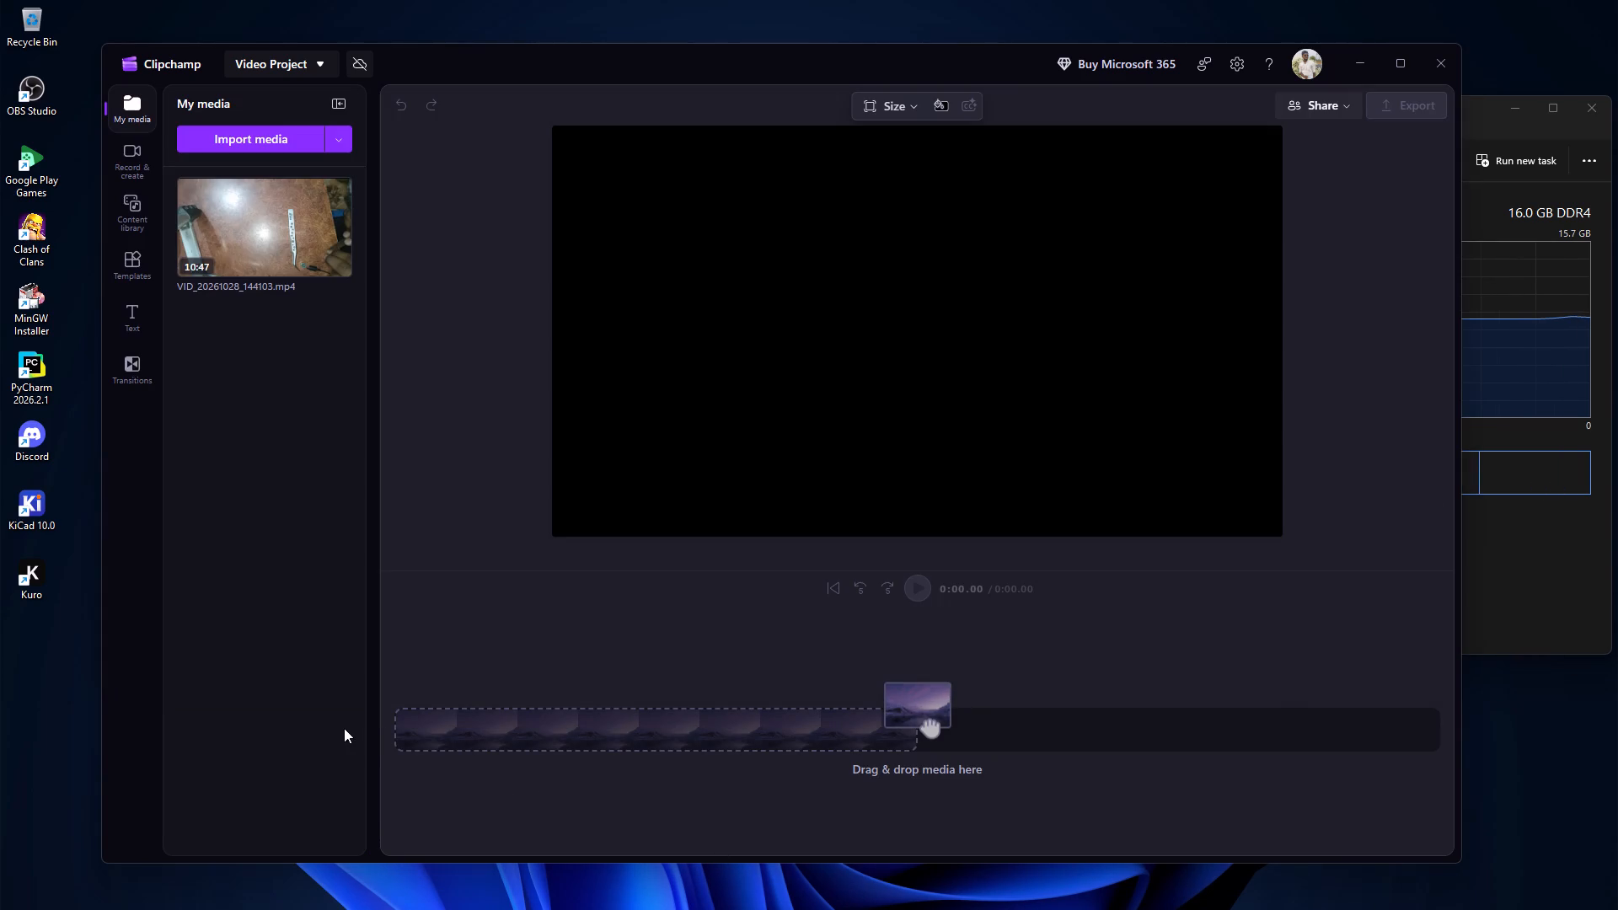
pyautogui.moveTo(260, 238); pyautogui.dragTo(516, 698)
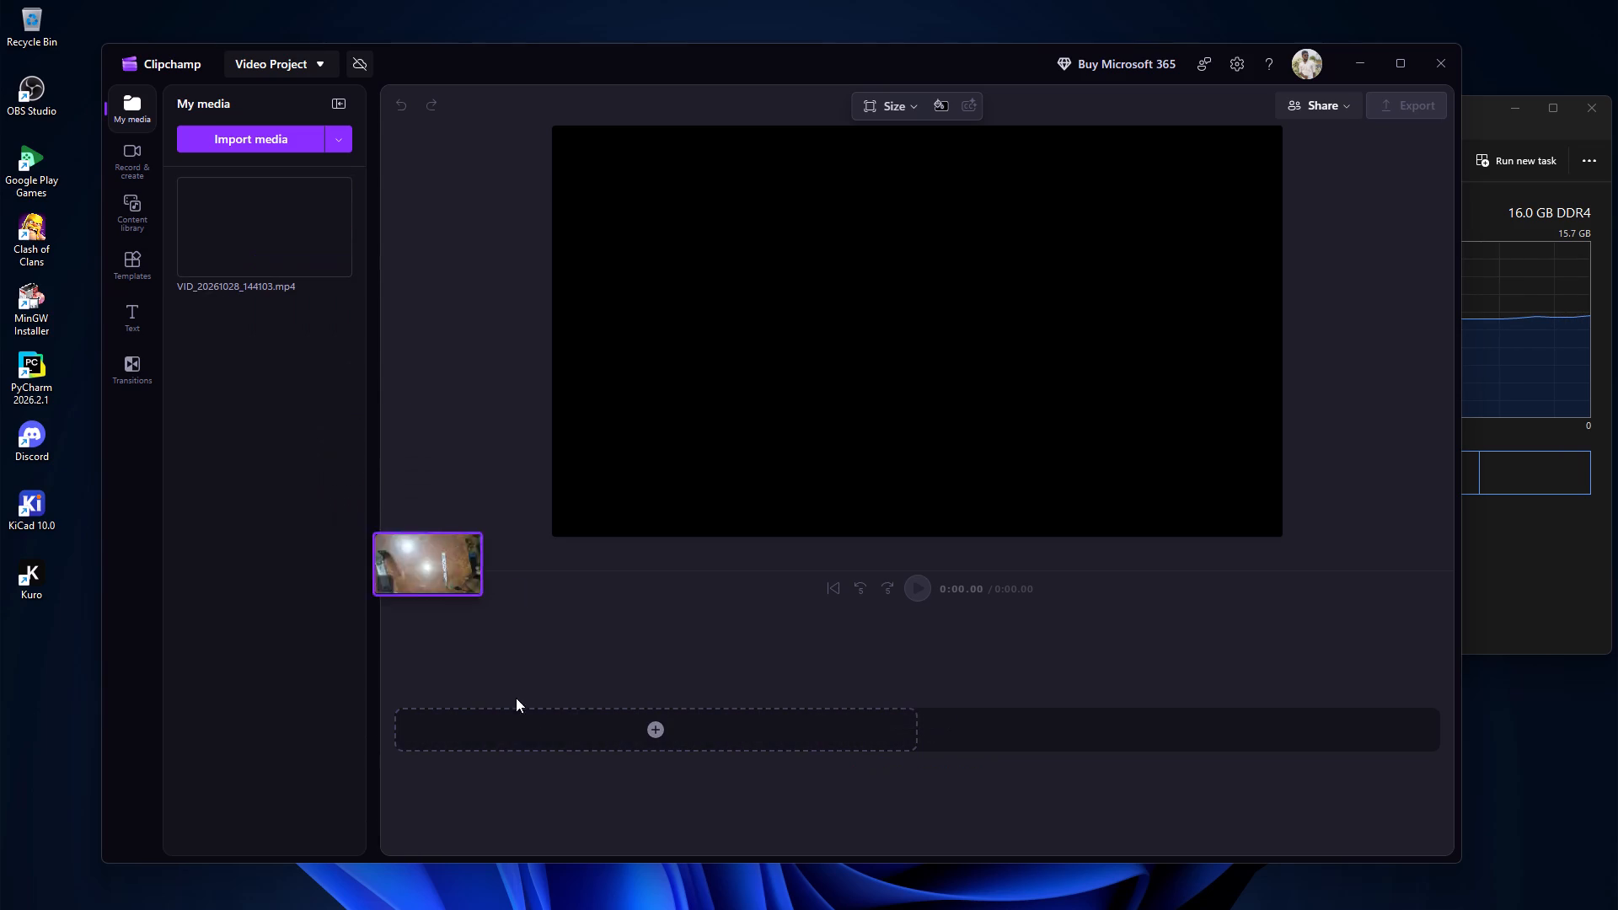
pyautogui.moveTo(516, 698); pyautogui.dragTo(582, 775)
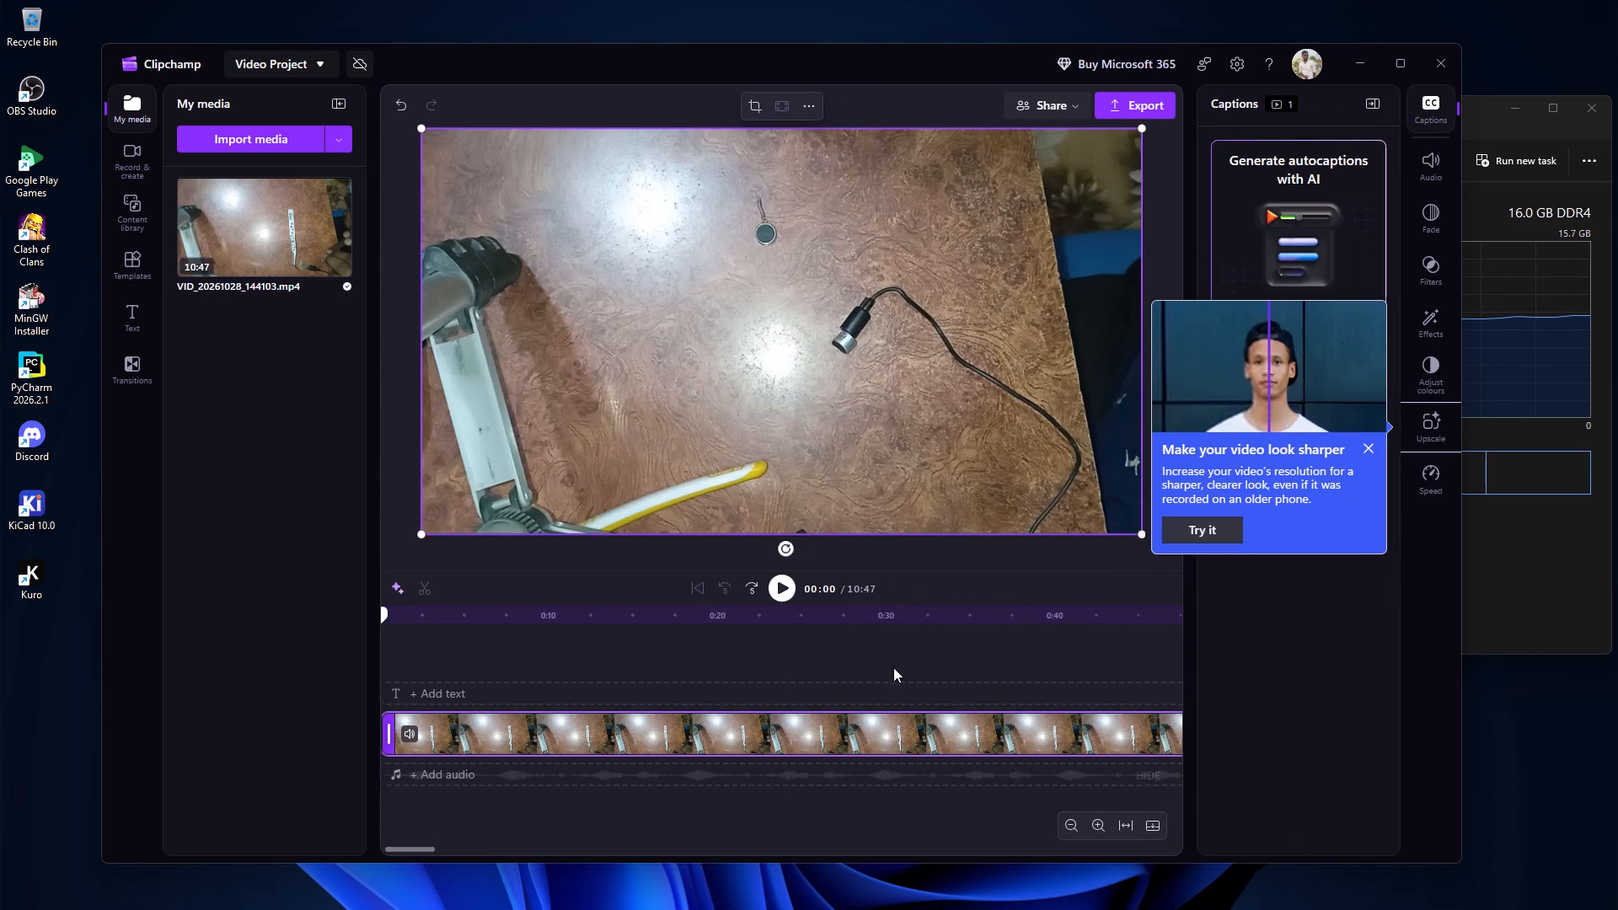
# Dismiss the video upscaling tip and collapse the Captions sidebar to enlarge the preview.
pyautogui.click(1362, 443)
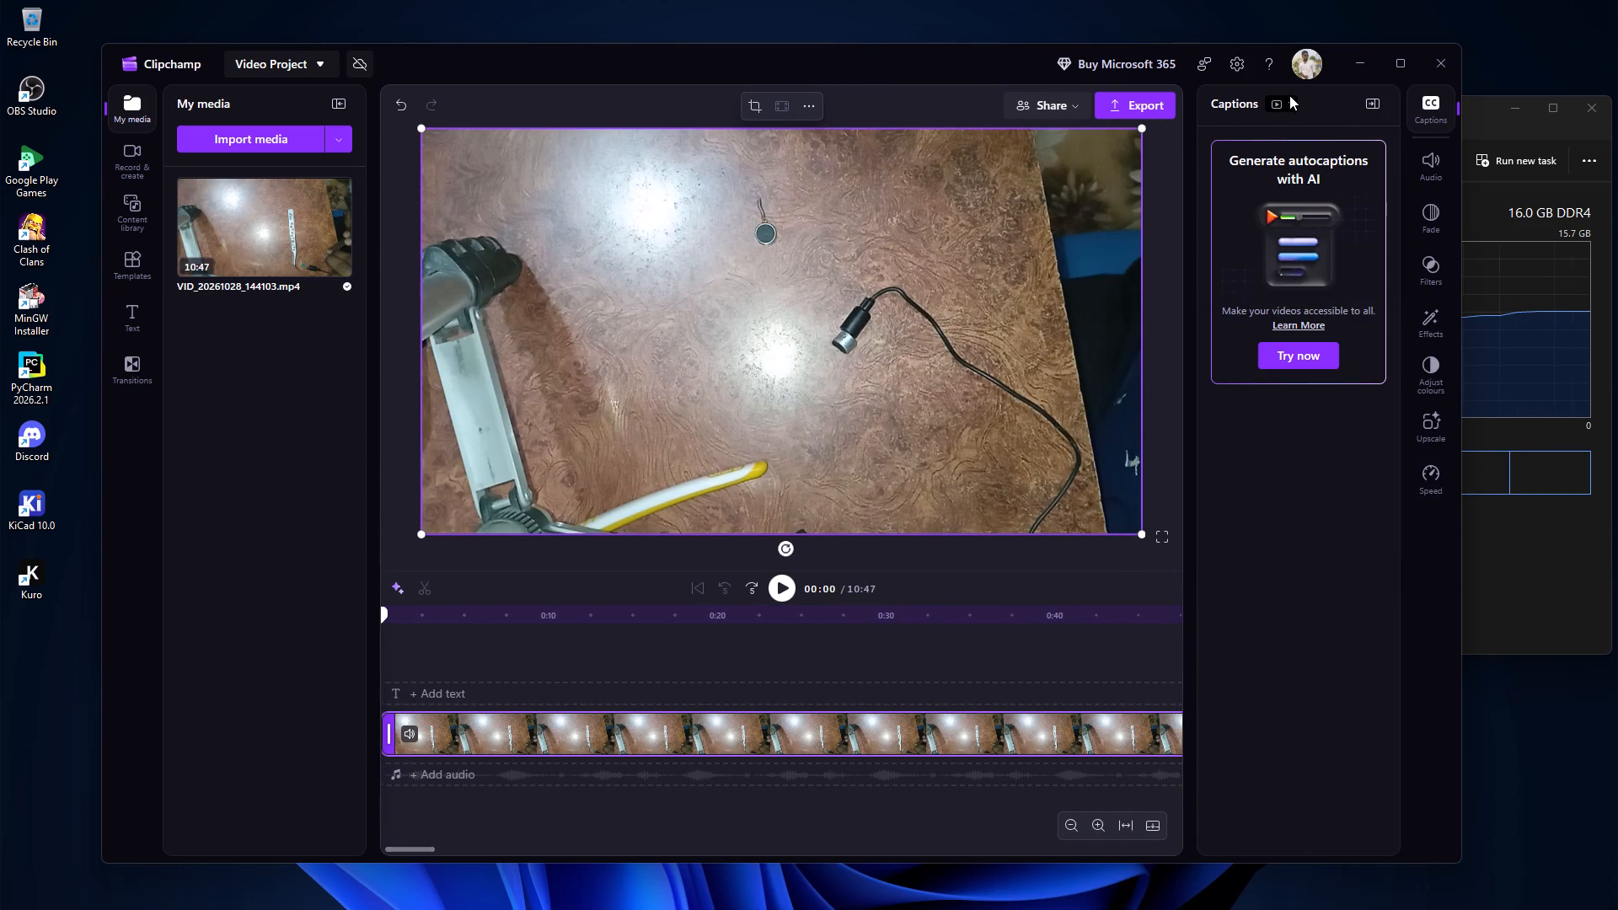
pyautogui.click(1374, 107)
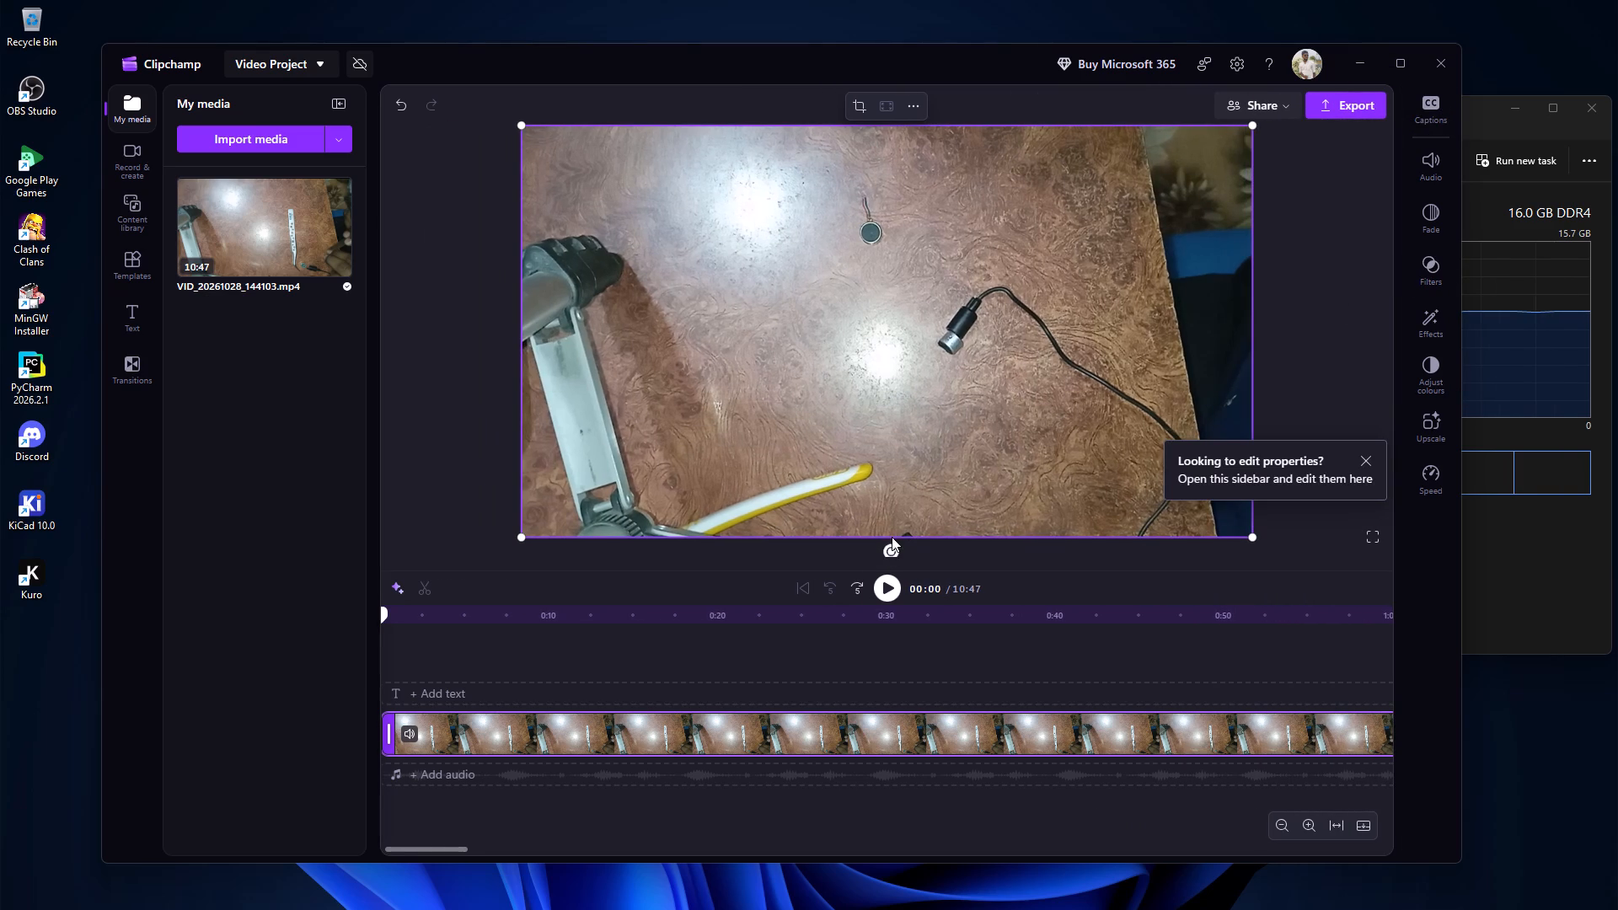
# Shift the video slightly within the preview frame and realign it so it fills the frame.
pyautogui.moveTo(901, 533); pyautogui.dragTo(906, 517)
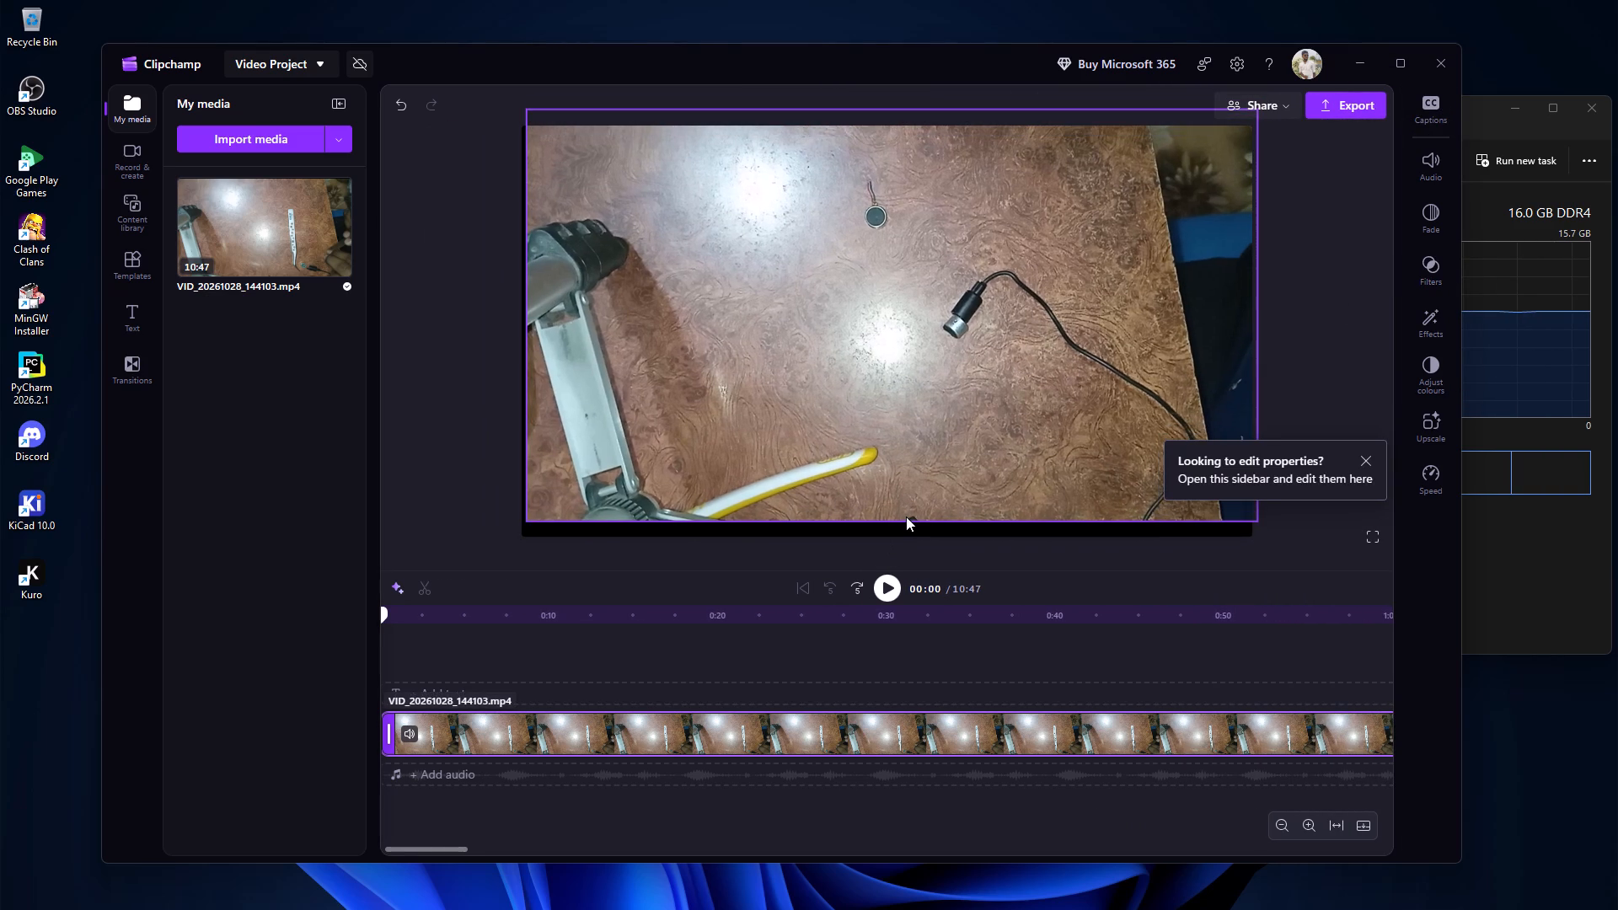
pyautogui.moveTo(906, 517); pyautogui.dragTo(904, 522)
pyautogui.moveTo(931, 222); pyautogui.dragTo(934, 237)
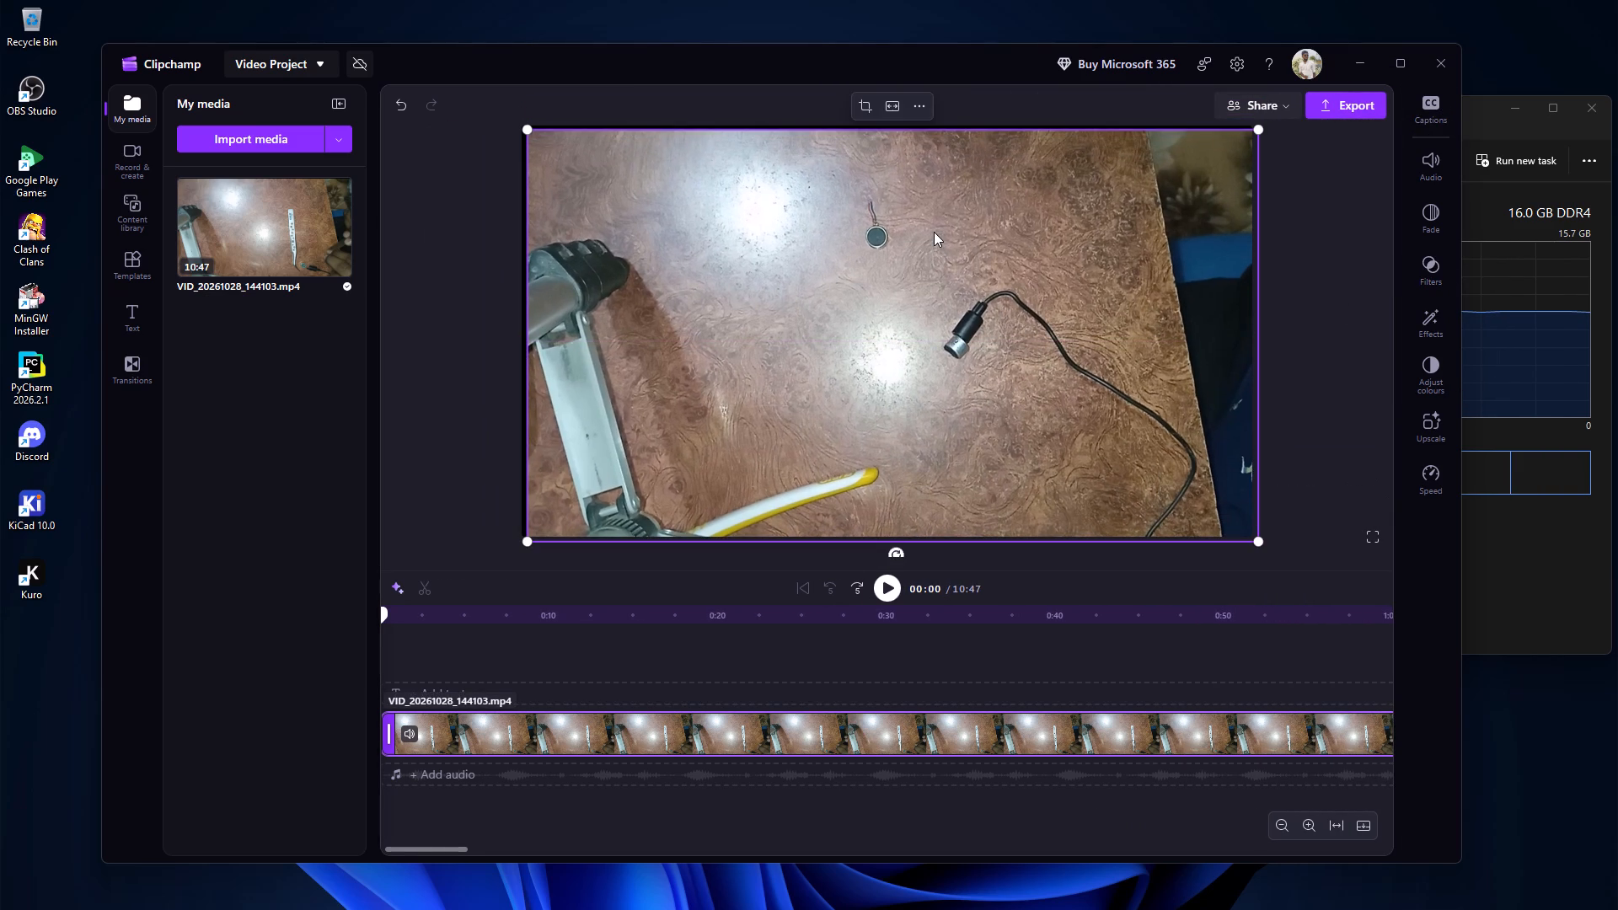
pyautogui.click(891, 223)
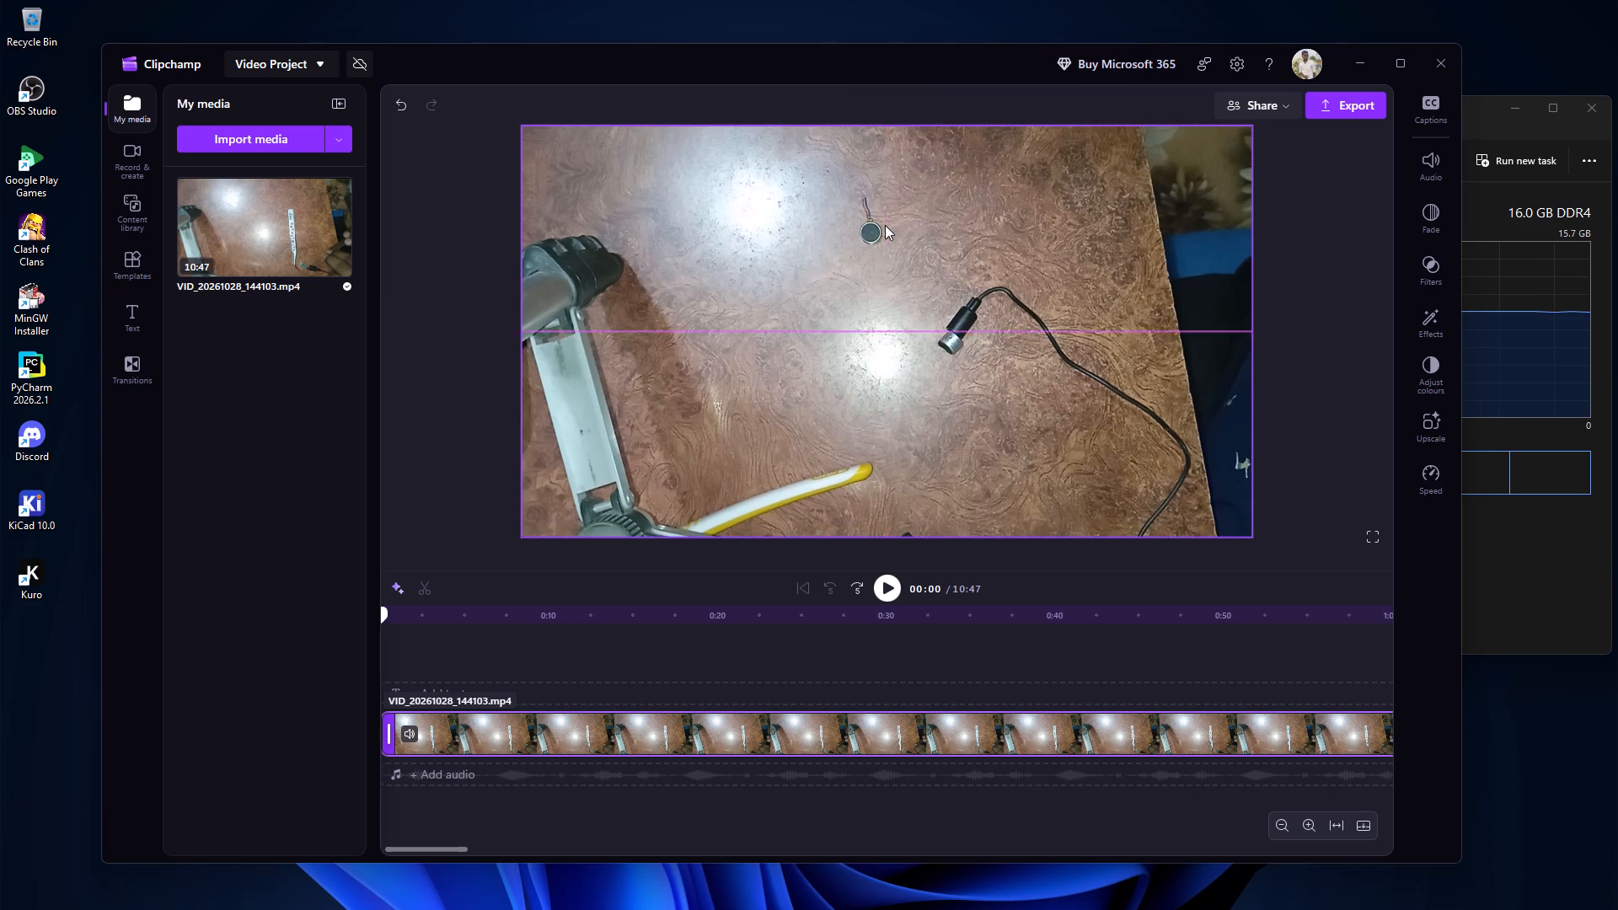
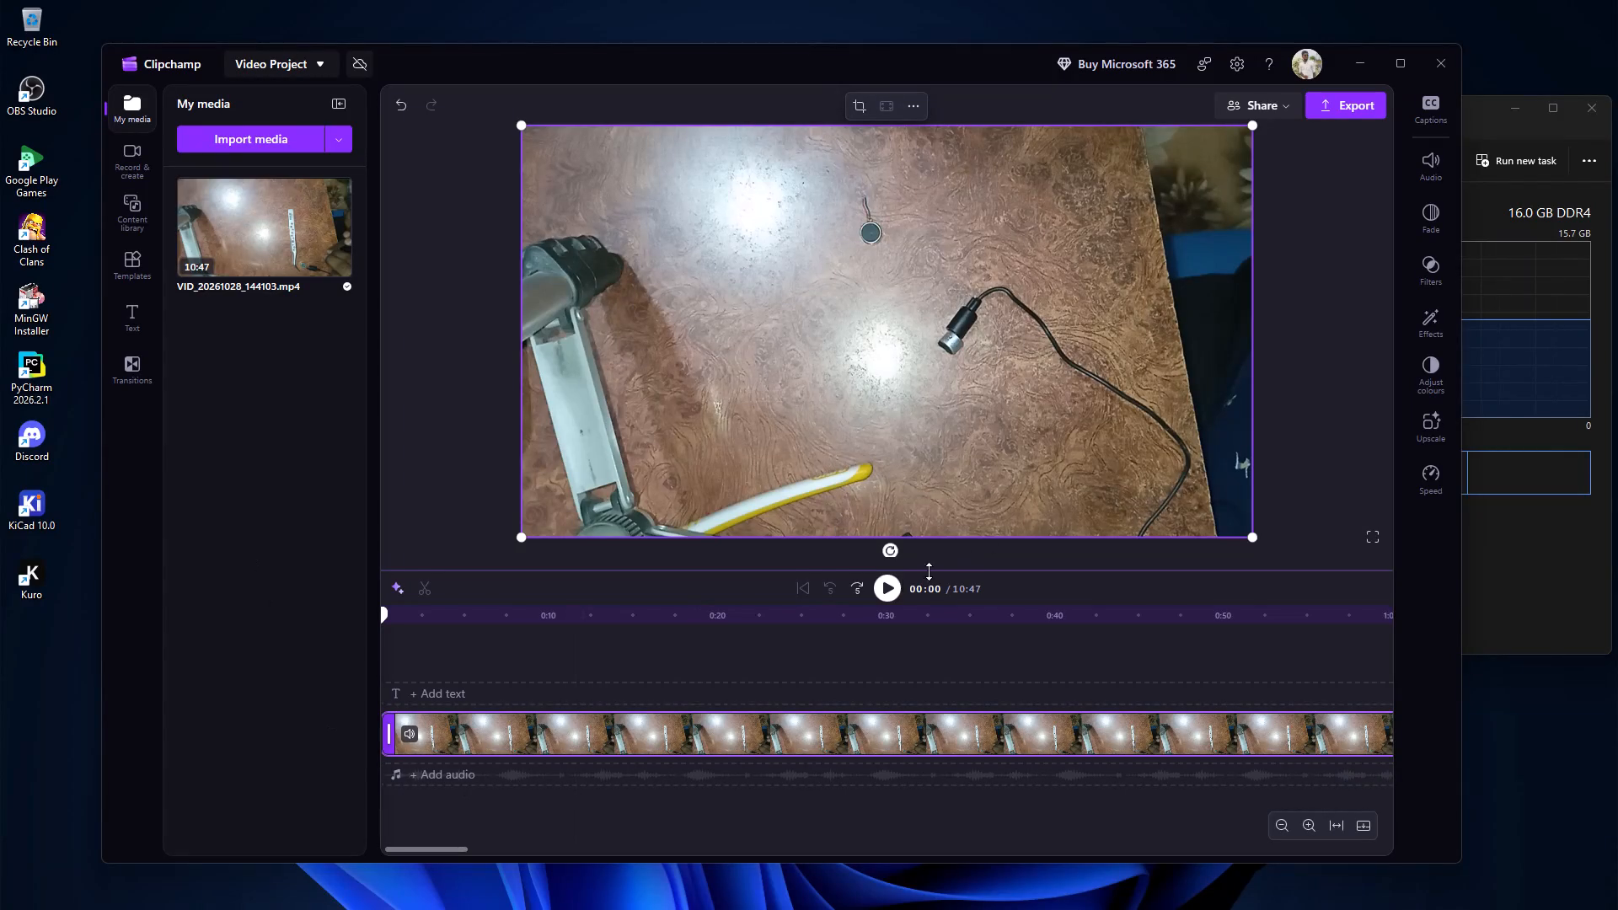
# Preview the opening footage and split VID_20261028_144103.mp4 on the timeline at 00:04.
pyautogui.click(896, 592)
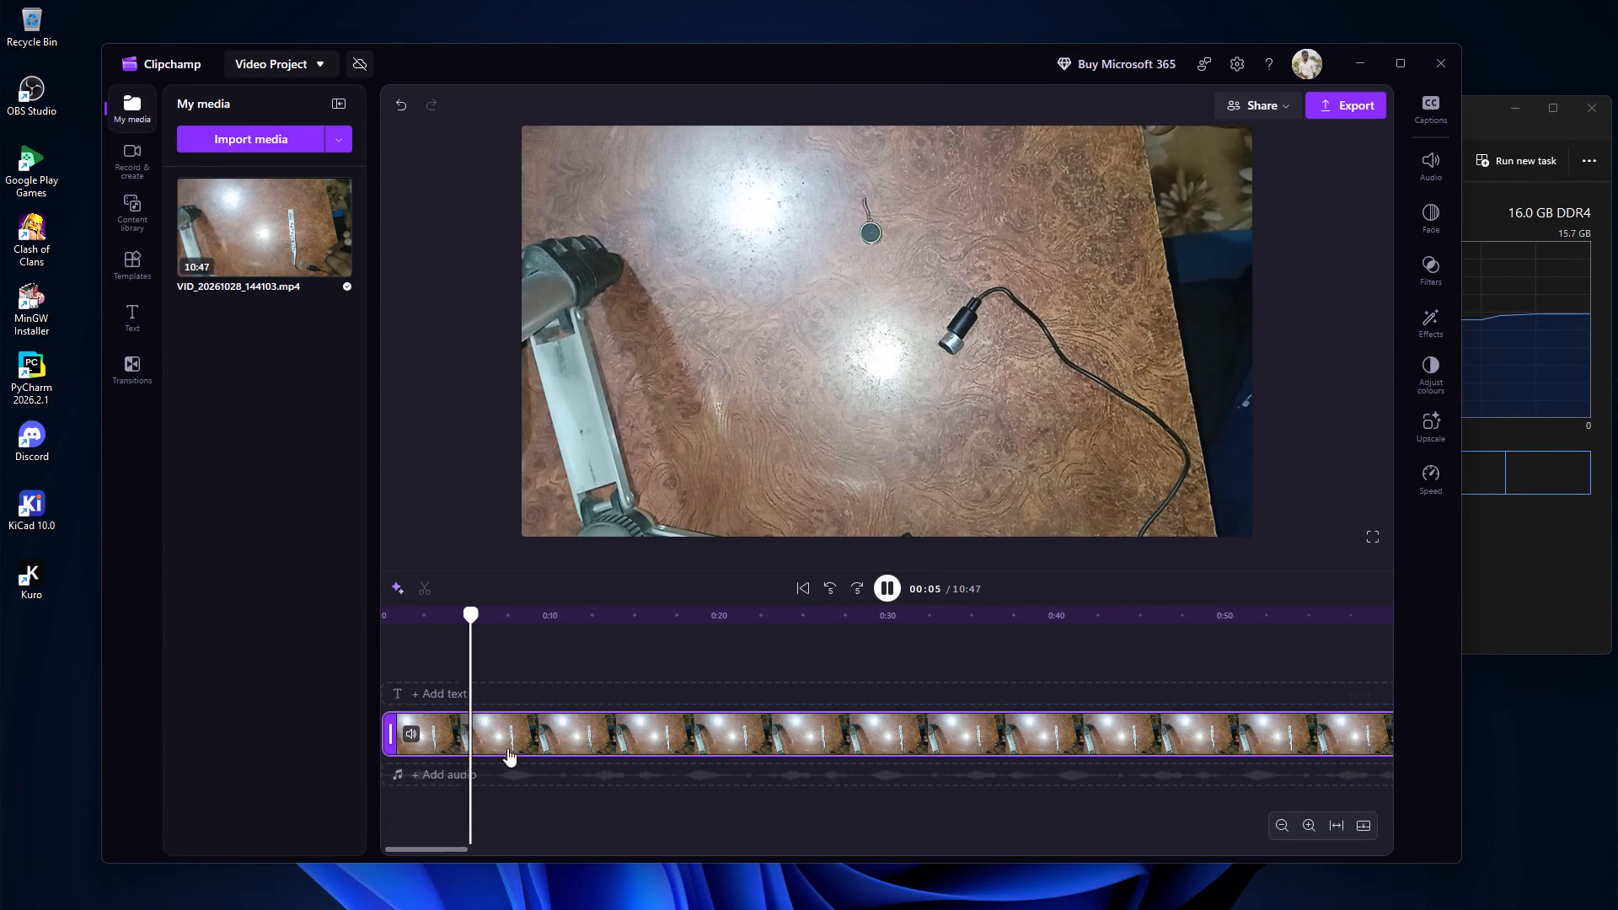
pyautogui.click(472, 742)
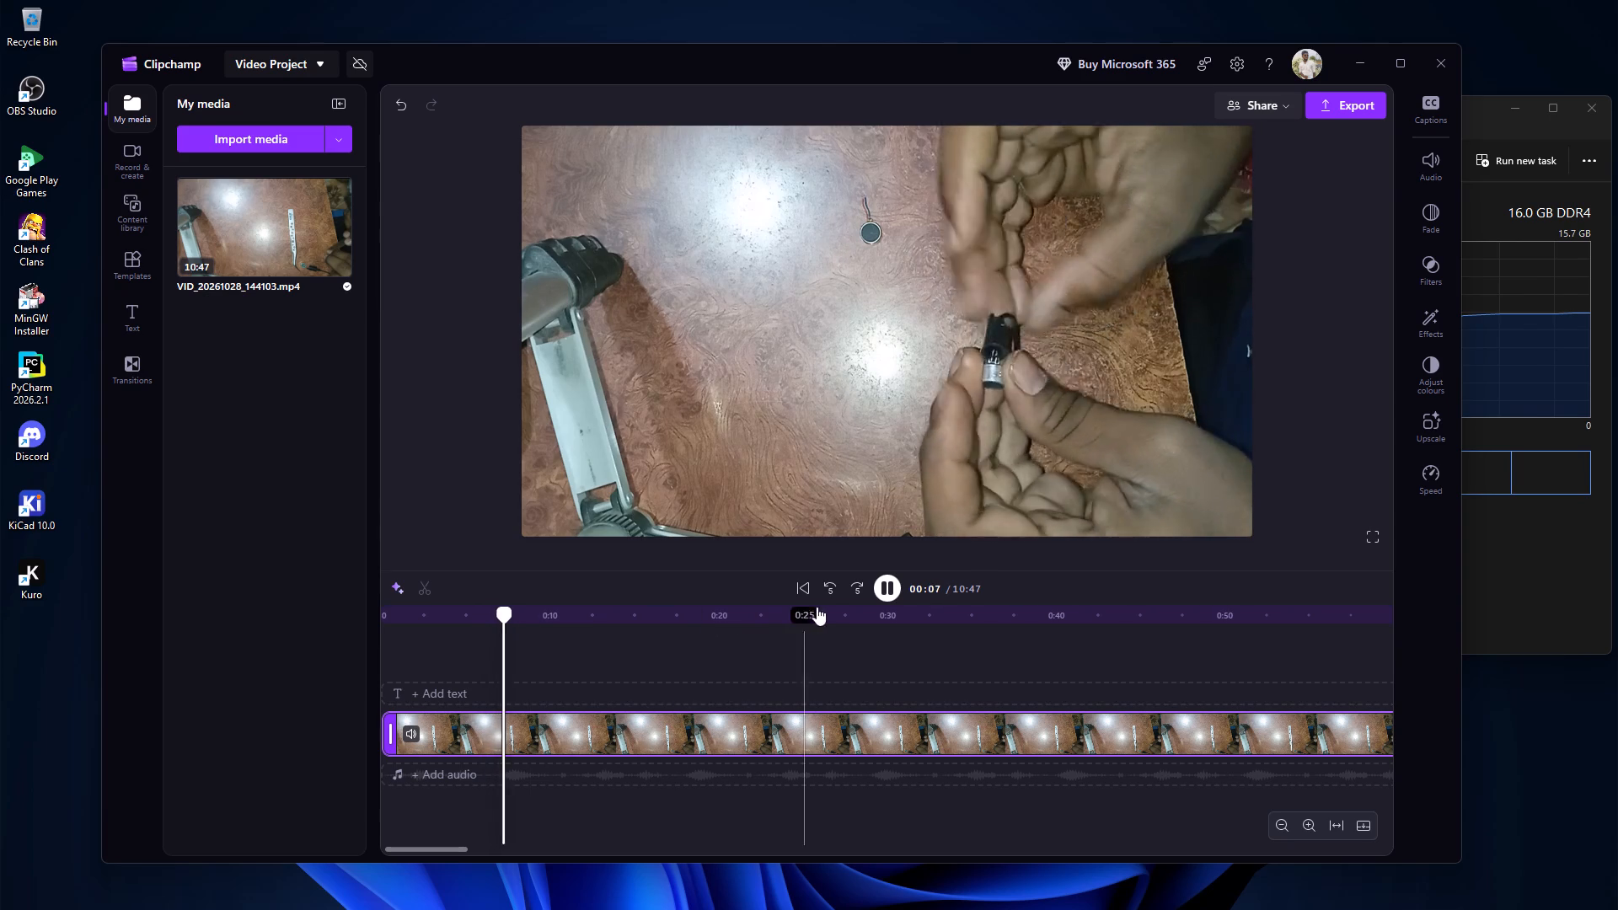
pyautogui.click(876, 583)
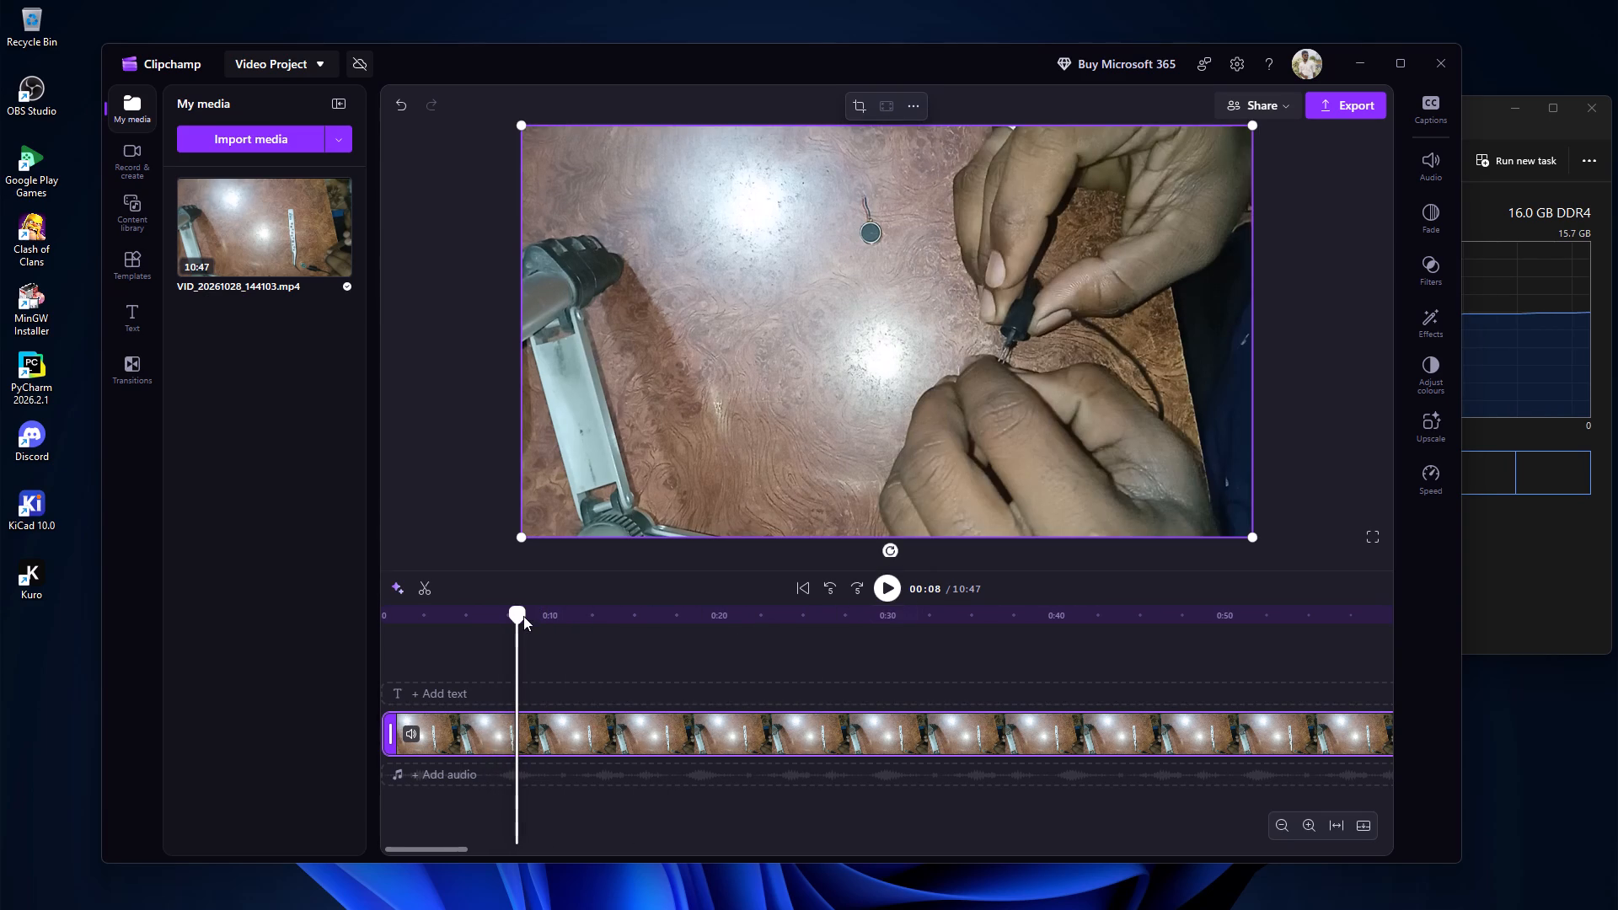
pyautogui.moveTo(516, 613); pyautogui.dragTo(388, 657)
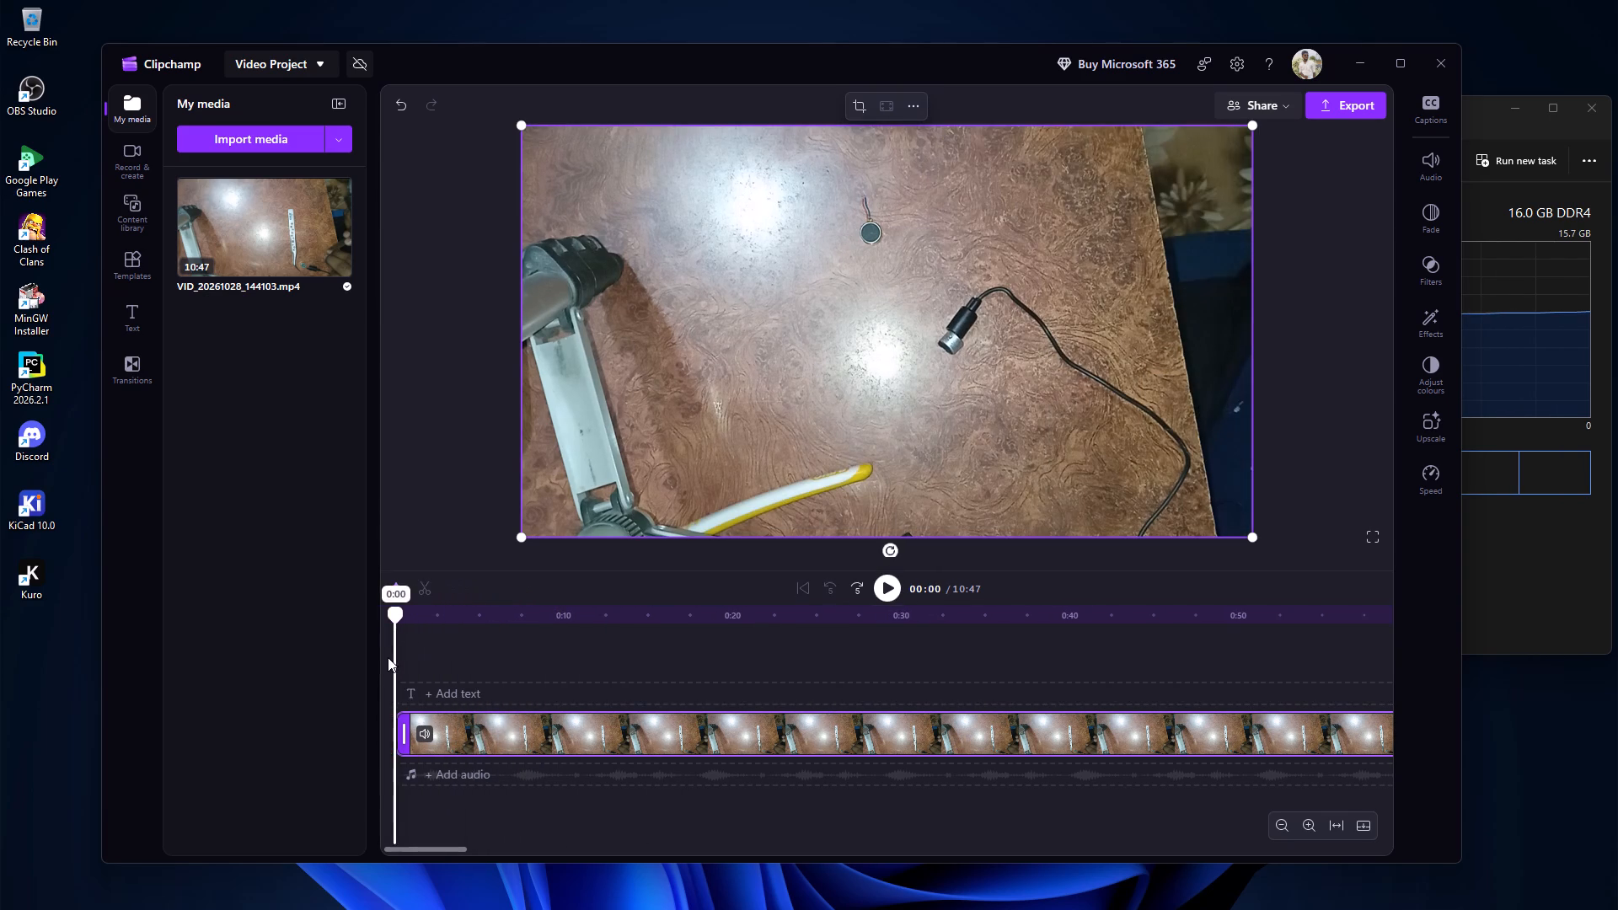
pyautogui.moveTo(388, 657); pyautogui.dragTo(478, 674)
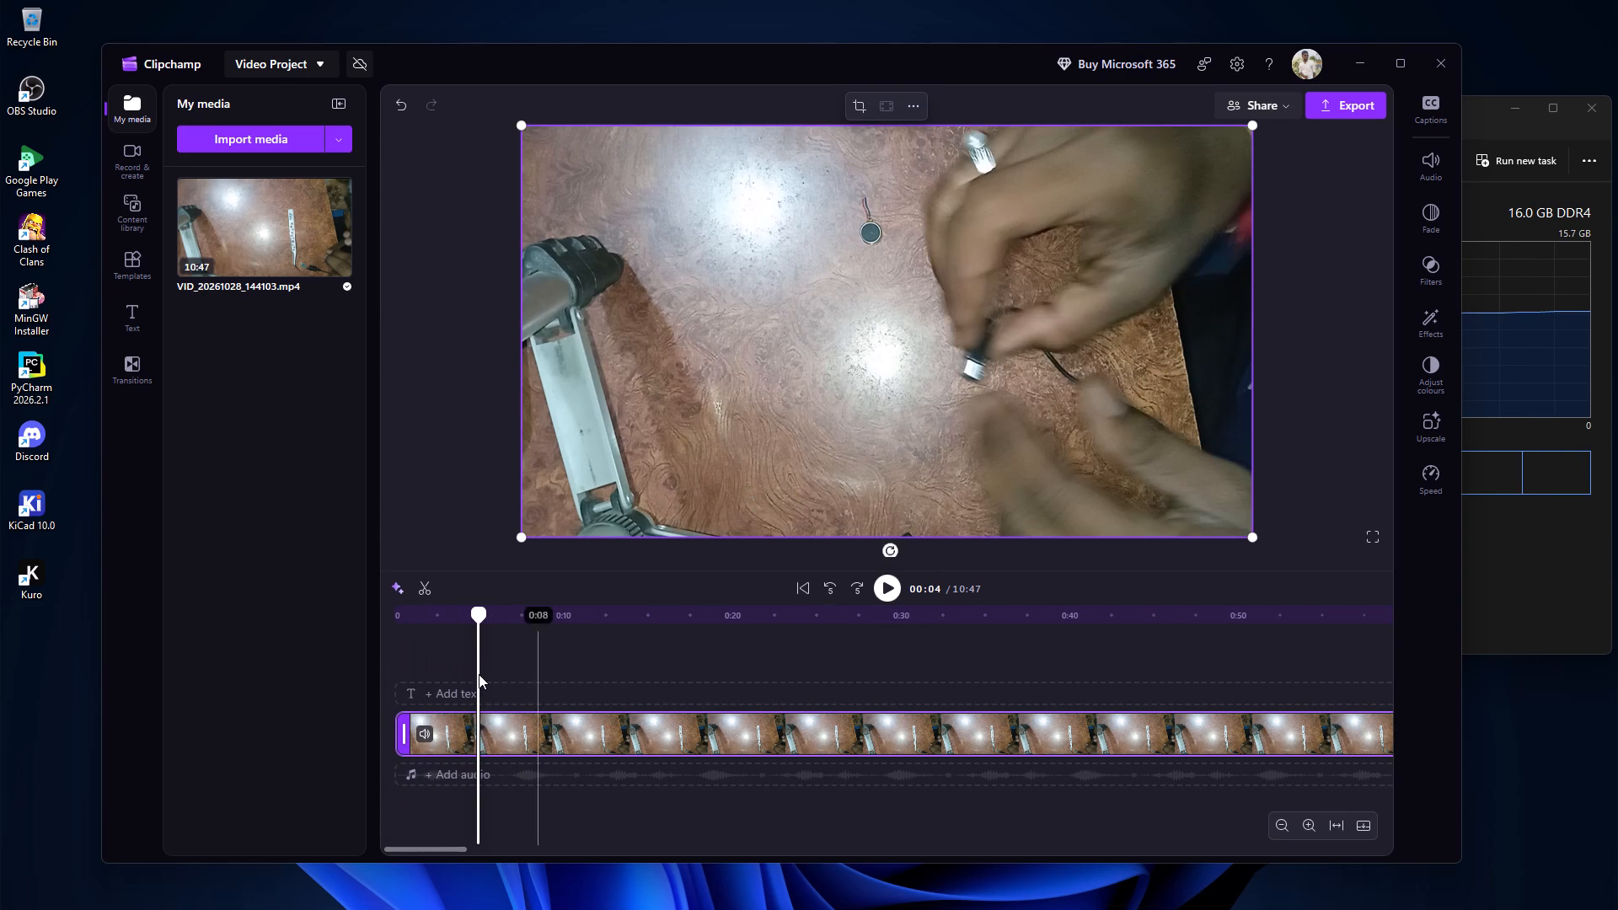
pyautogui.rightClick(473, 720)
pyautogui.click(511, 488)
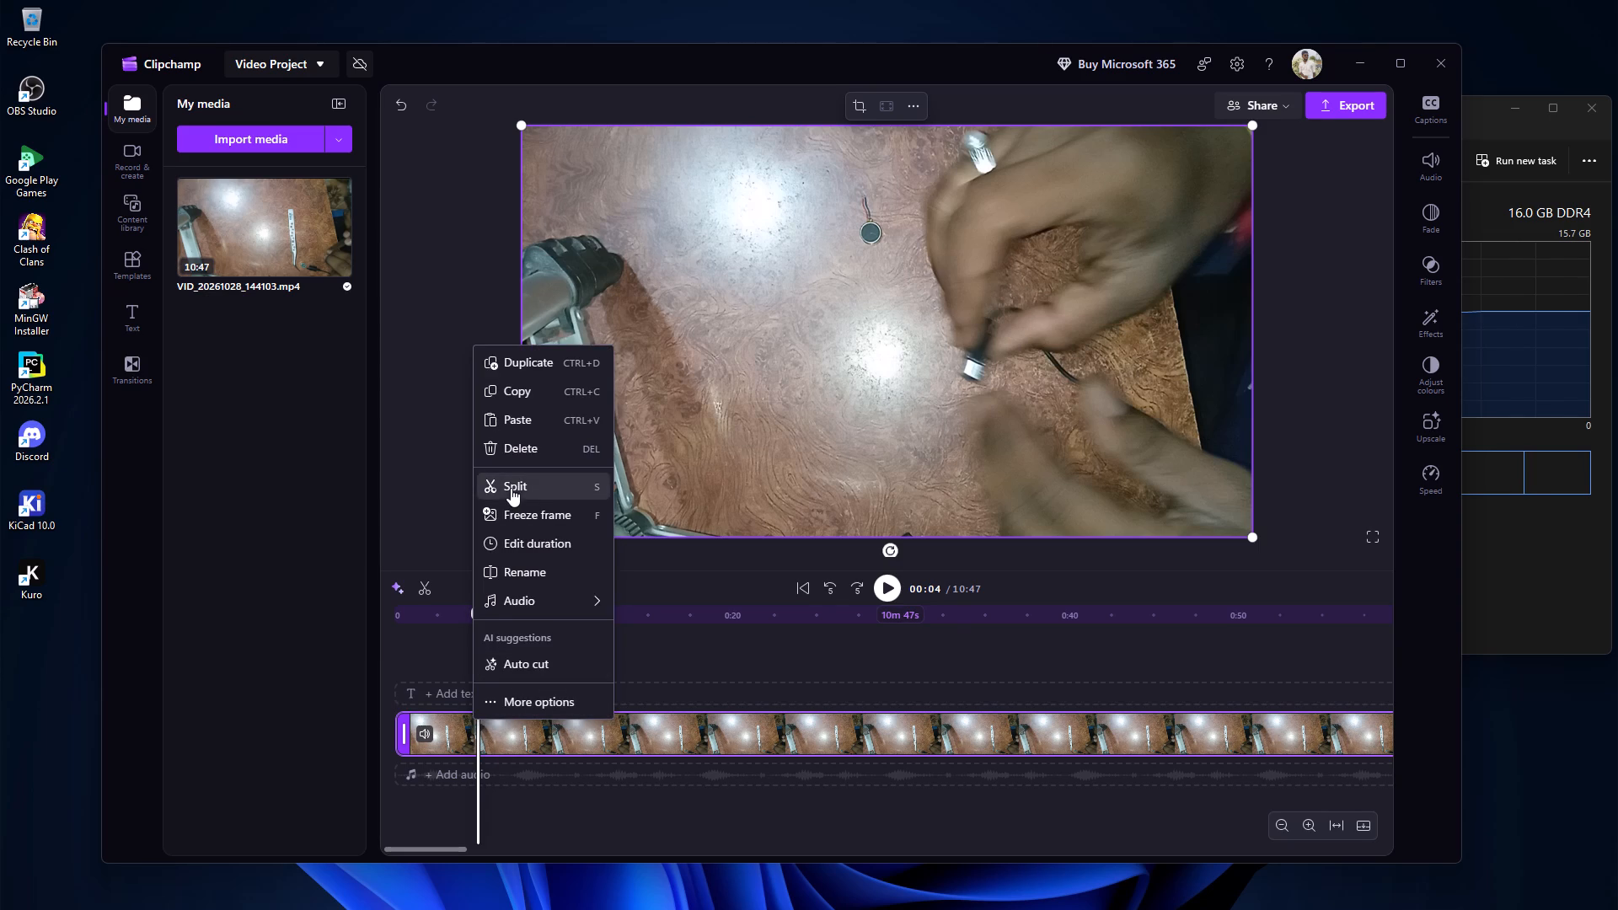
# Delete the opening 4-second segment and move the remaining clip to the start of the timeline.
pyautogui.click(448, 737)
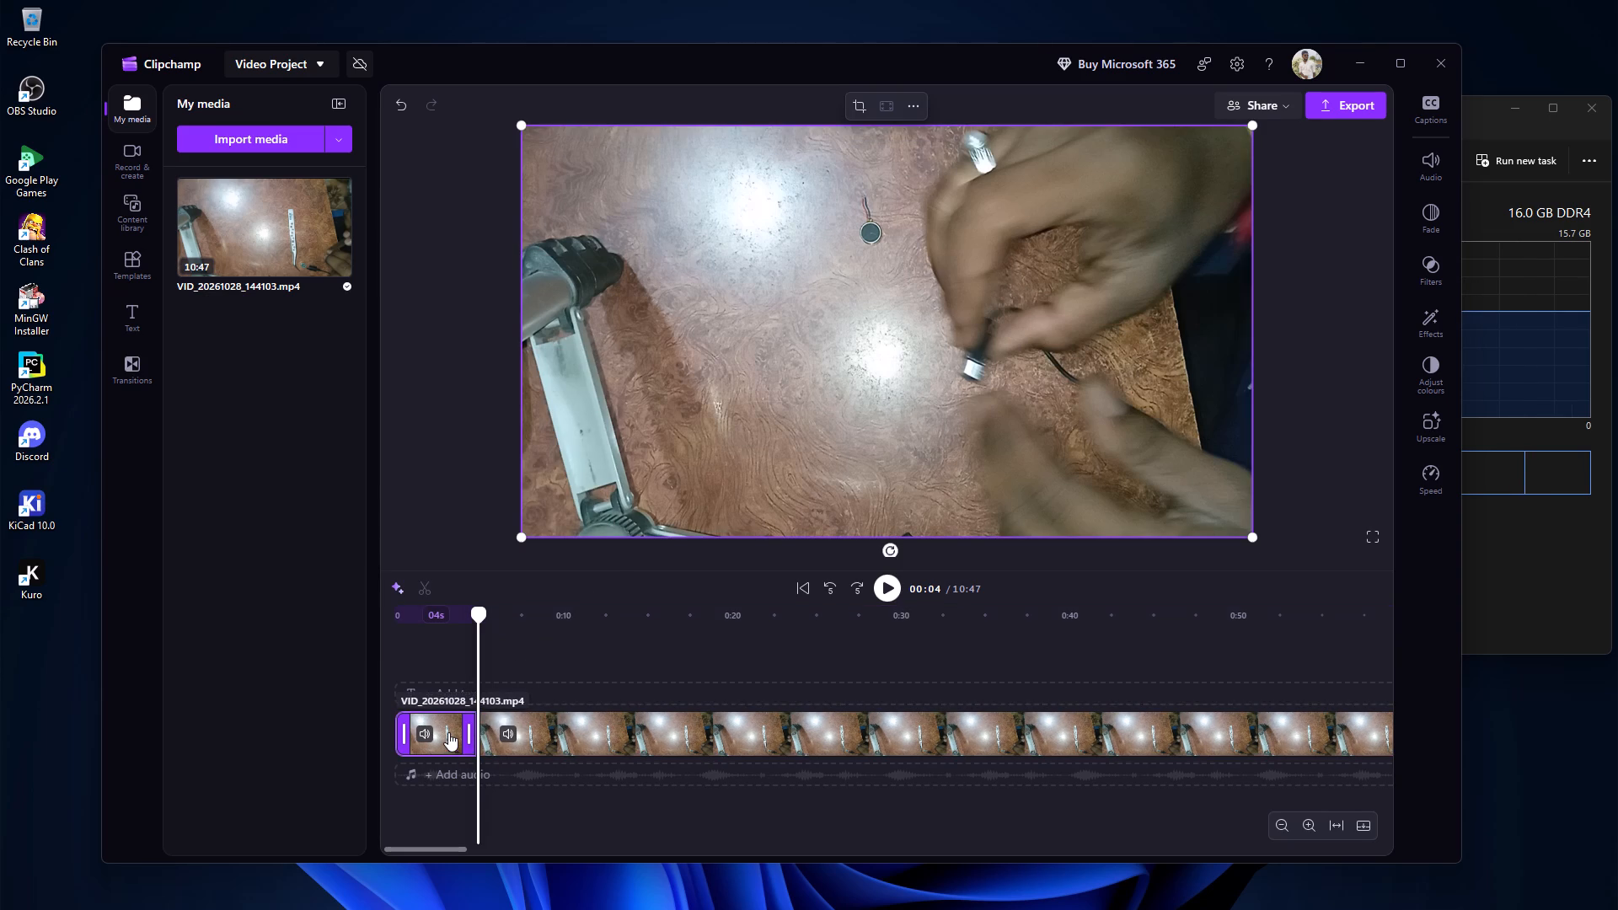
pyautogui.press('Delete')
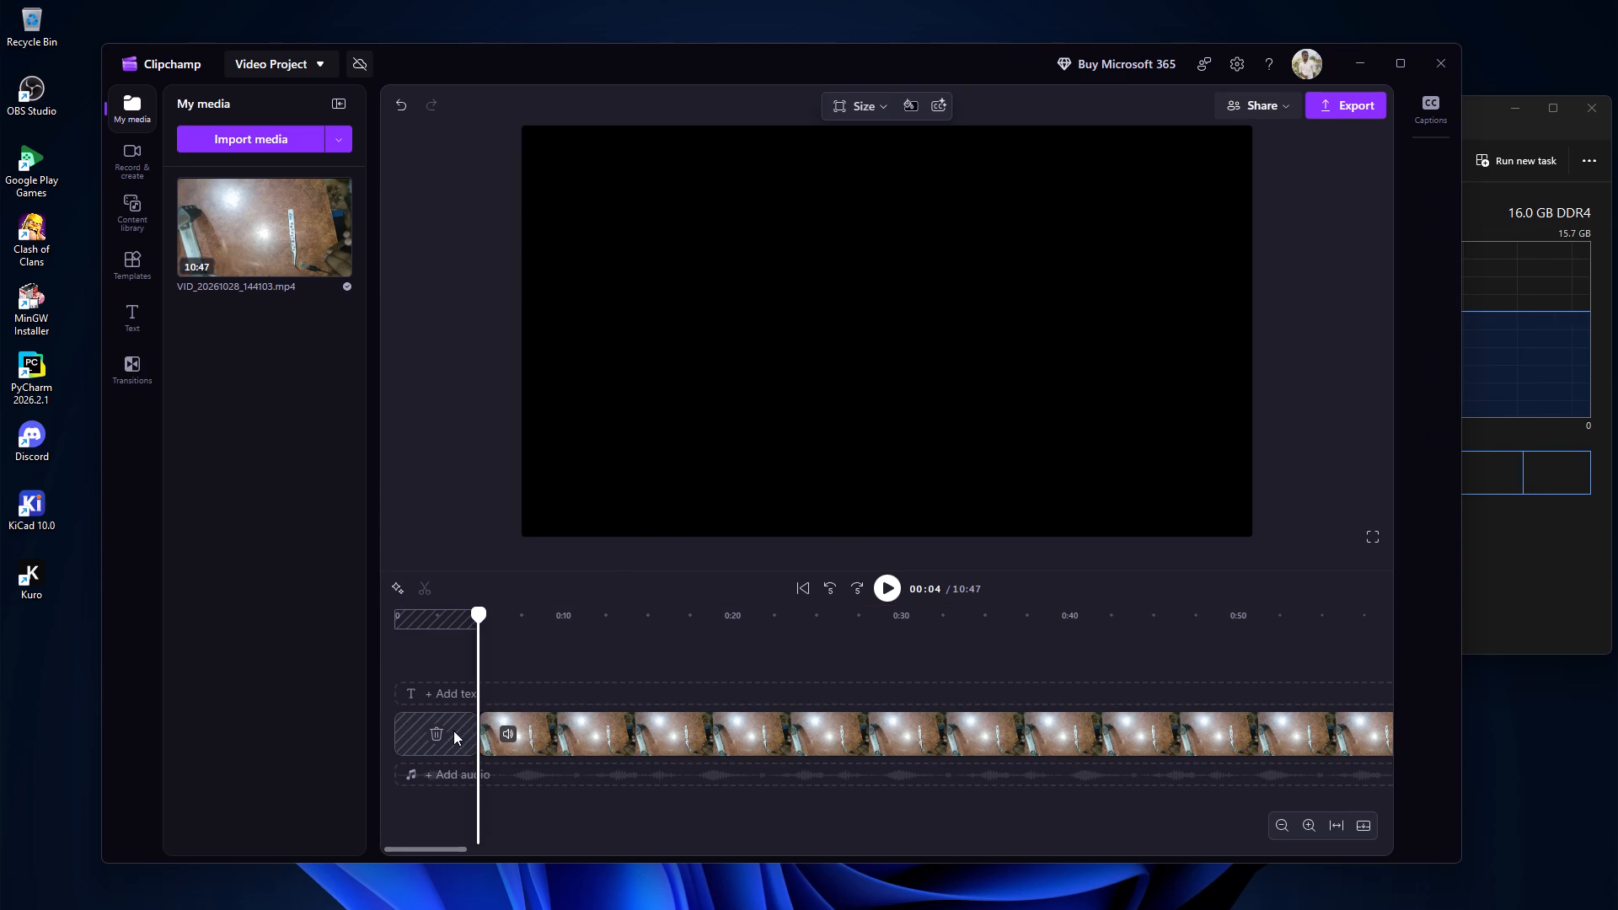
pyautogui.moveTo(608, 729); pyautogui.dragTo(517, 741)
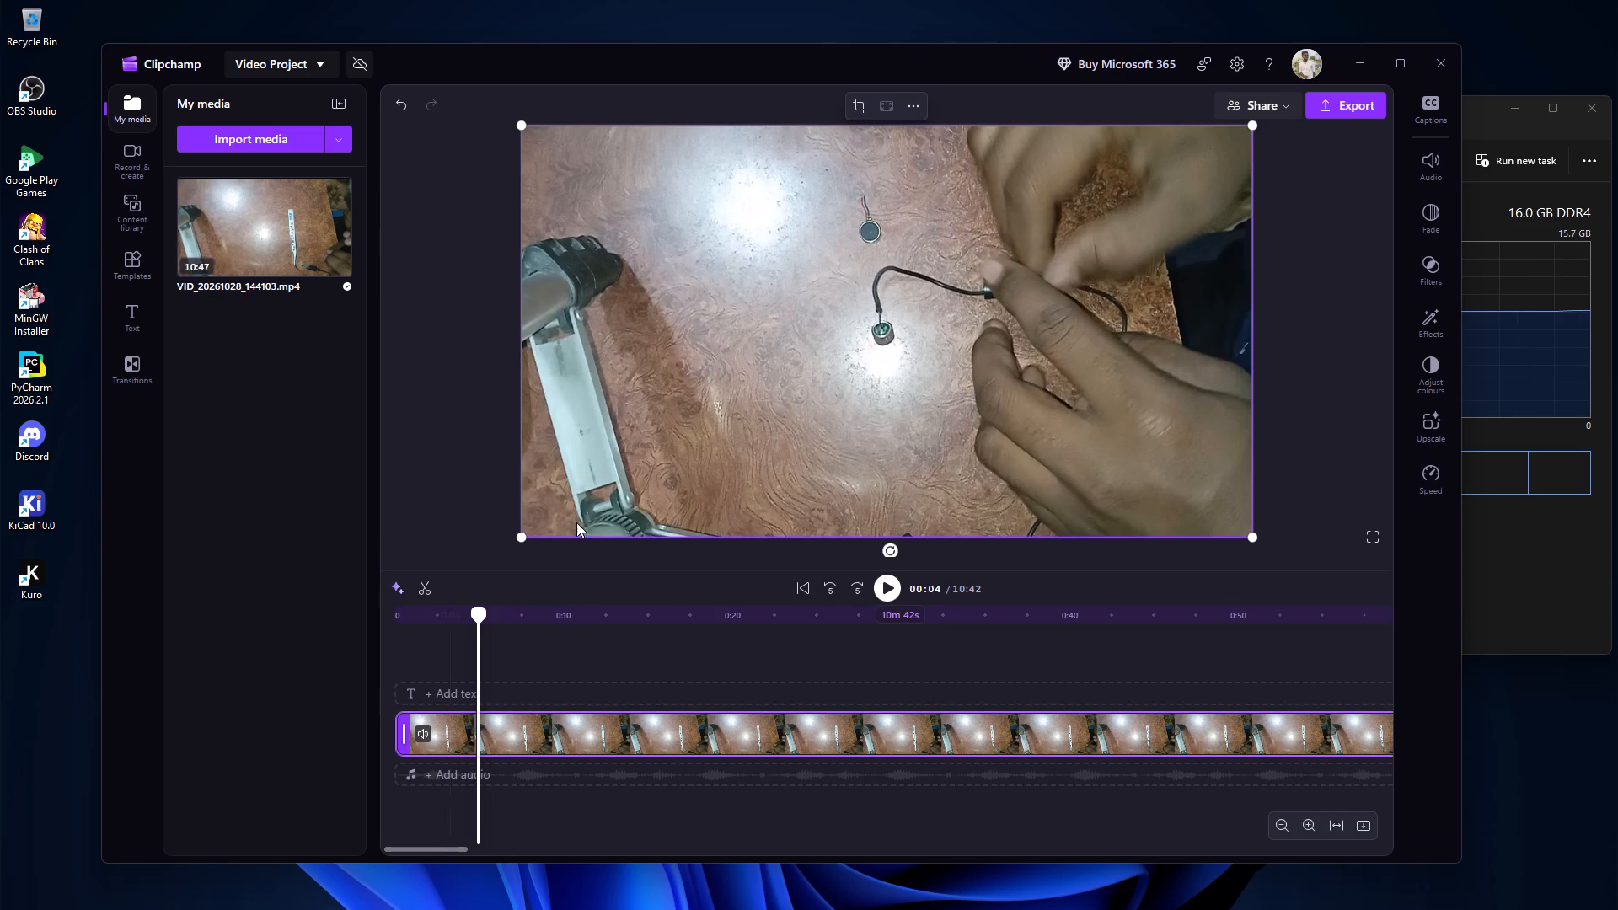
# Bring up the clip's colour adjustments with a frame near 00:01 in view and lower its exposure moderately.
pyautogui.click(884, 586)
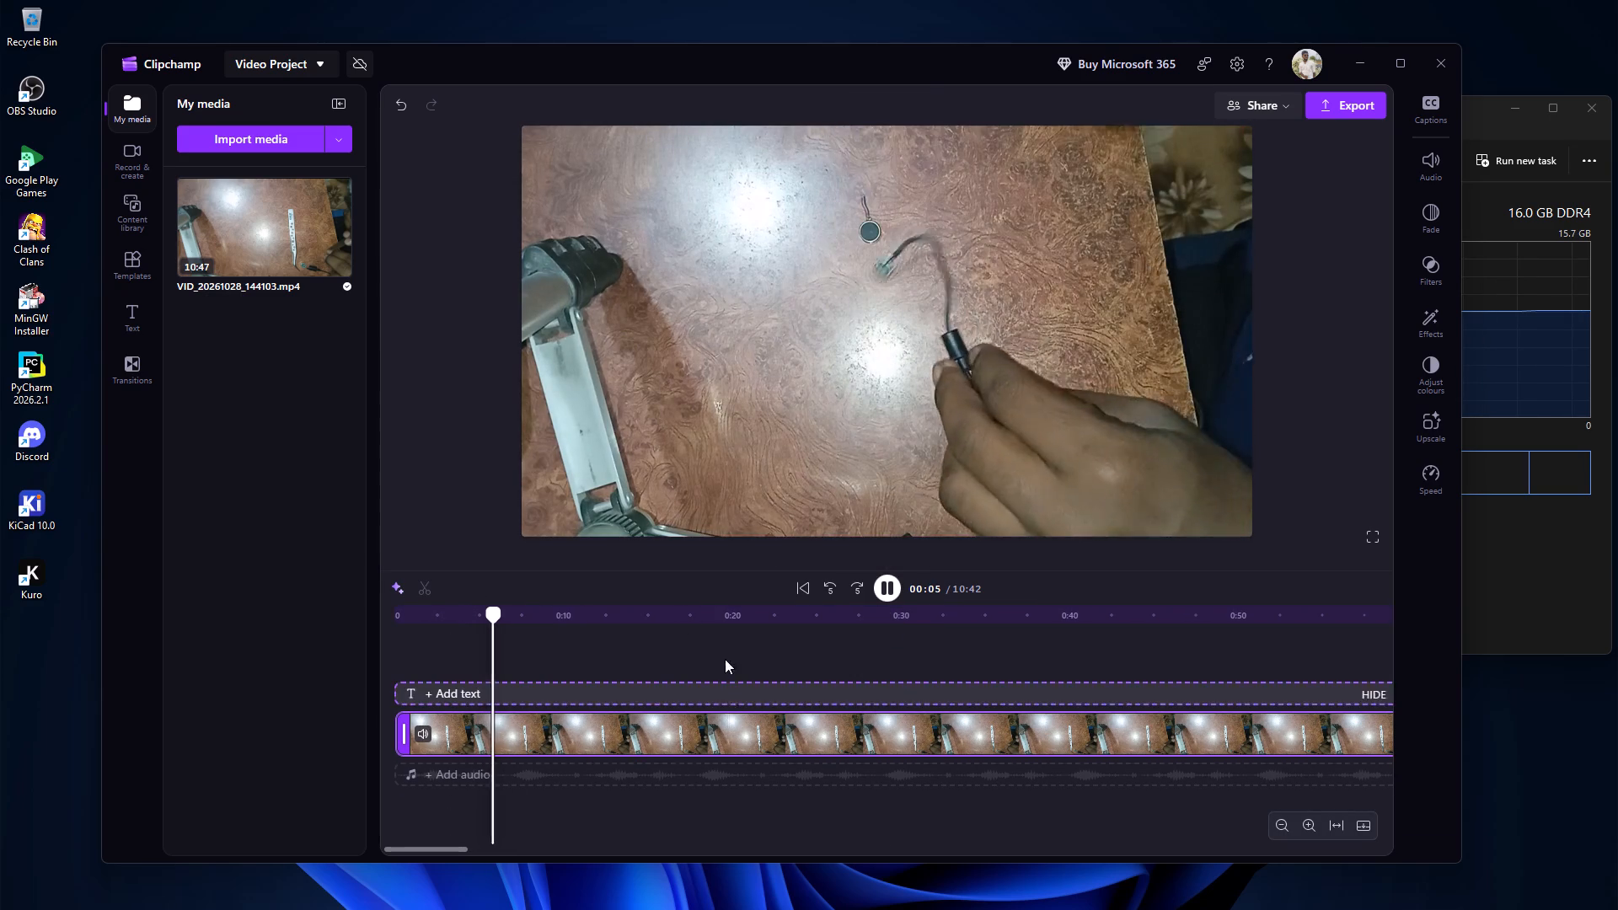
pyautogui.scroll(-3, 514, 739)
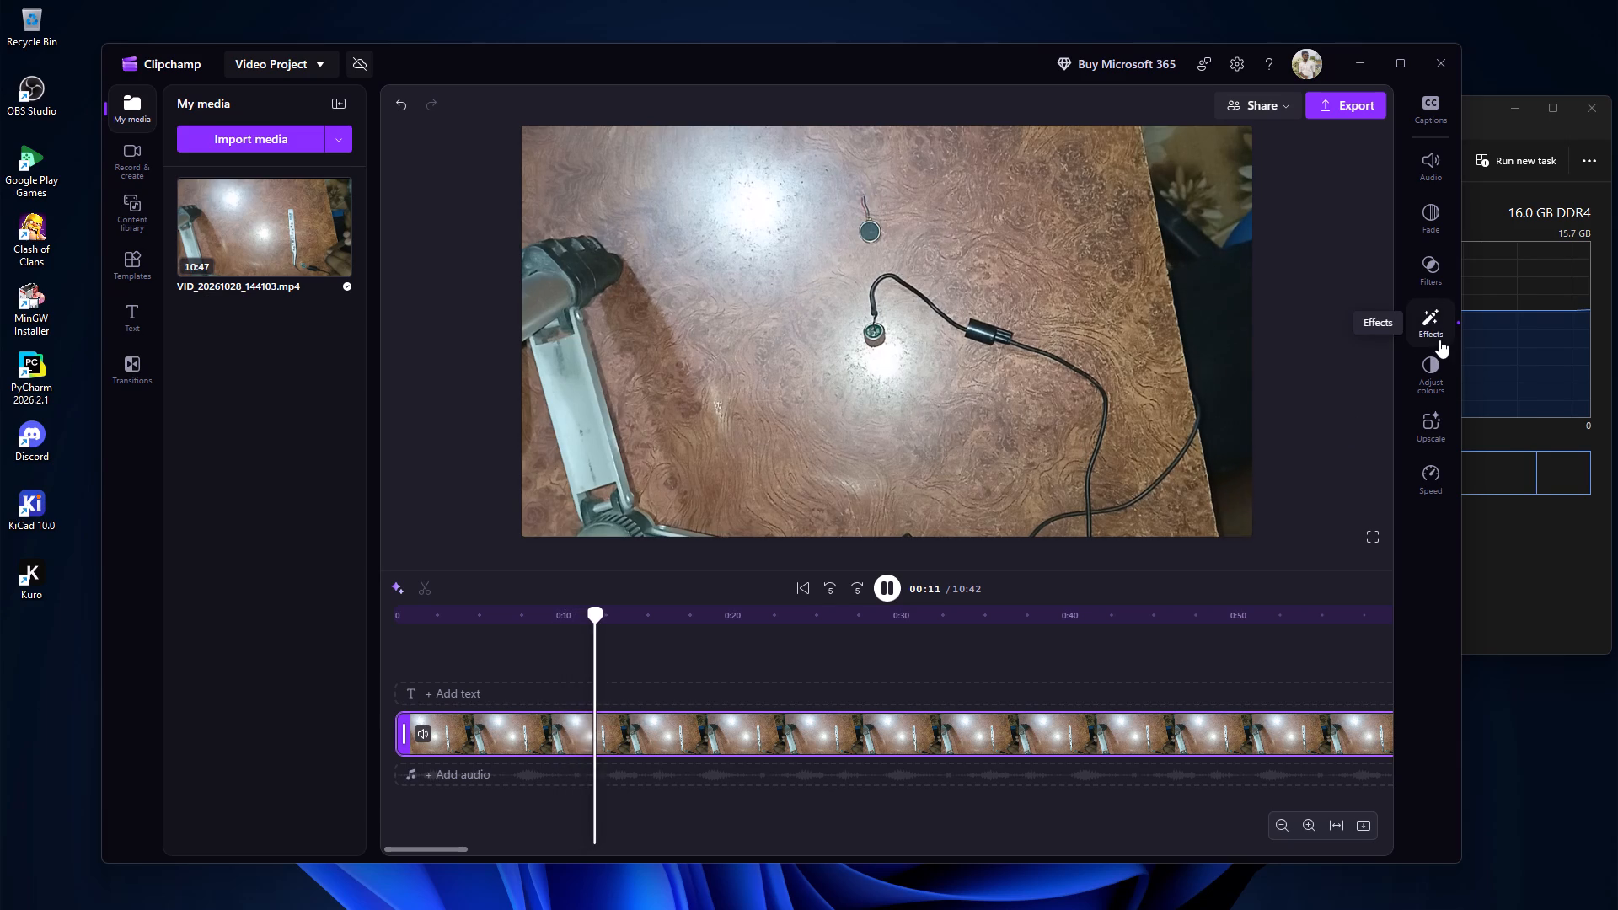
pyautogui.click(1423, 370)
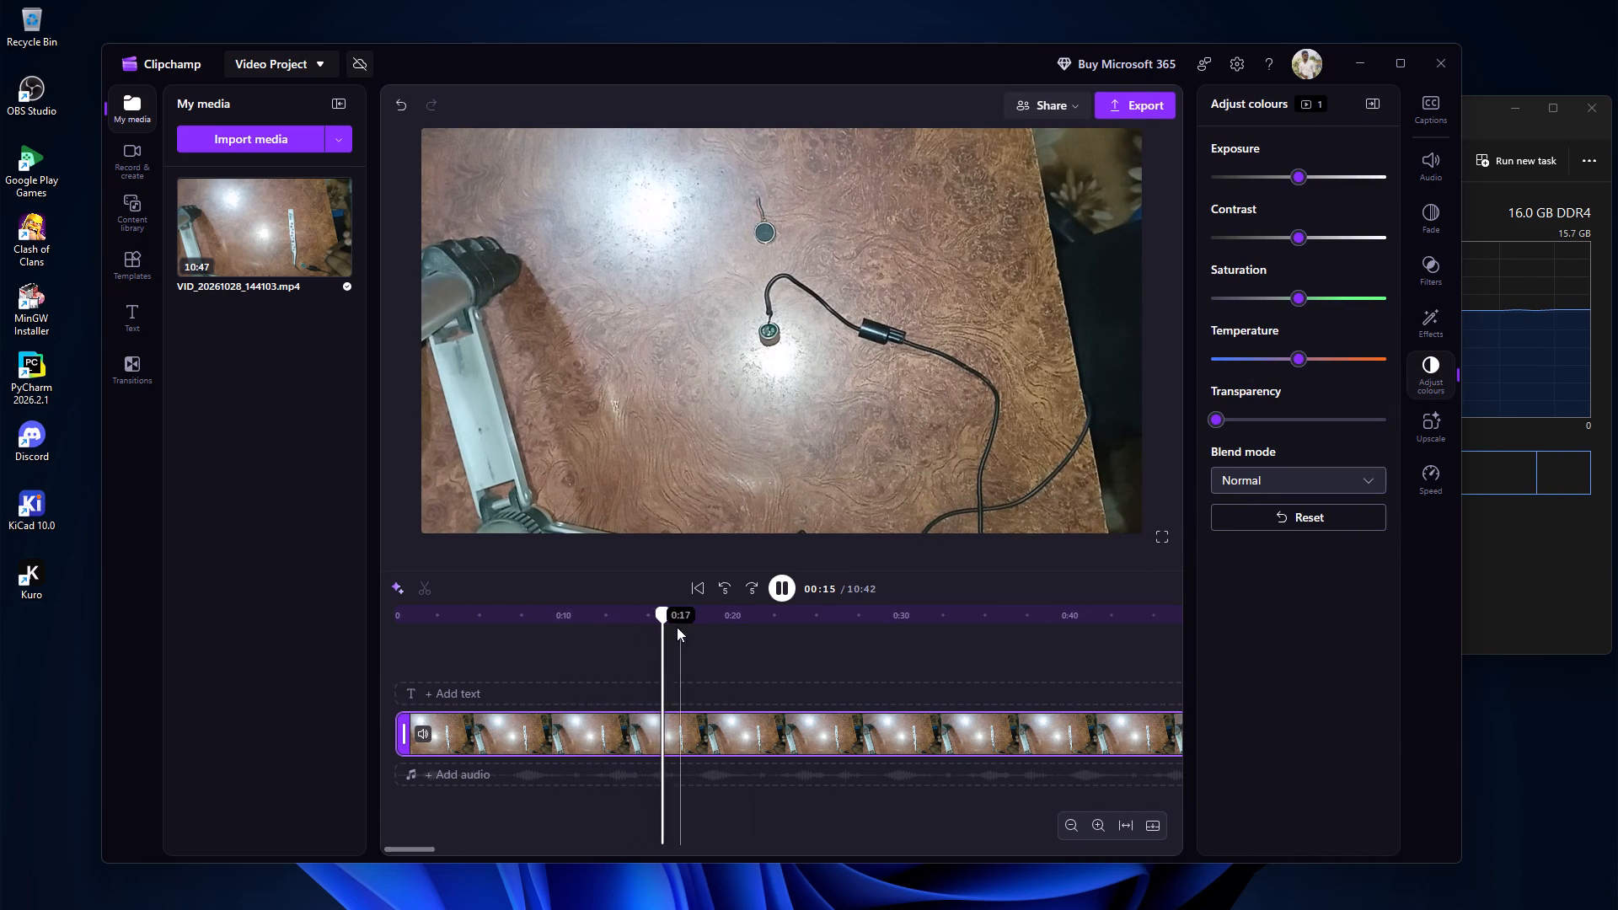
pyautogui.moveTo(667, 616); pyautogui.dragTo(345, 677)
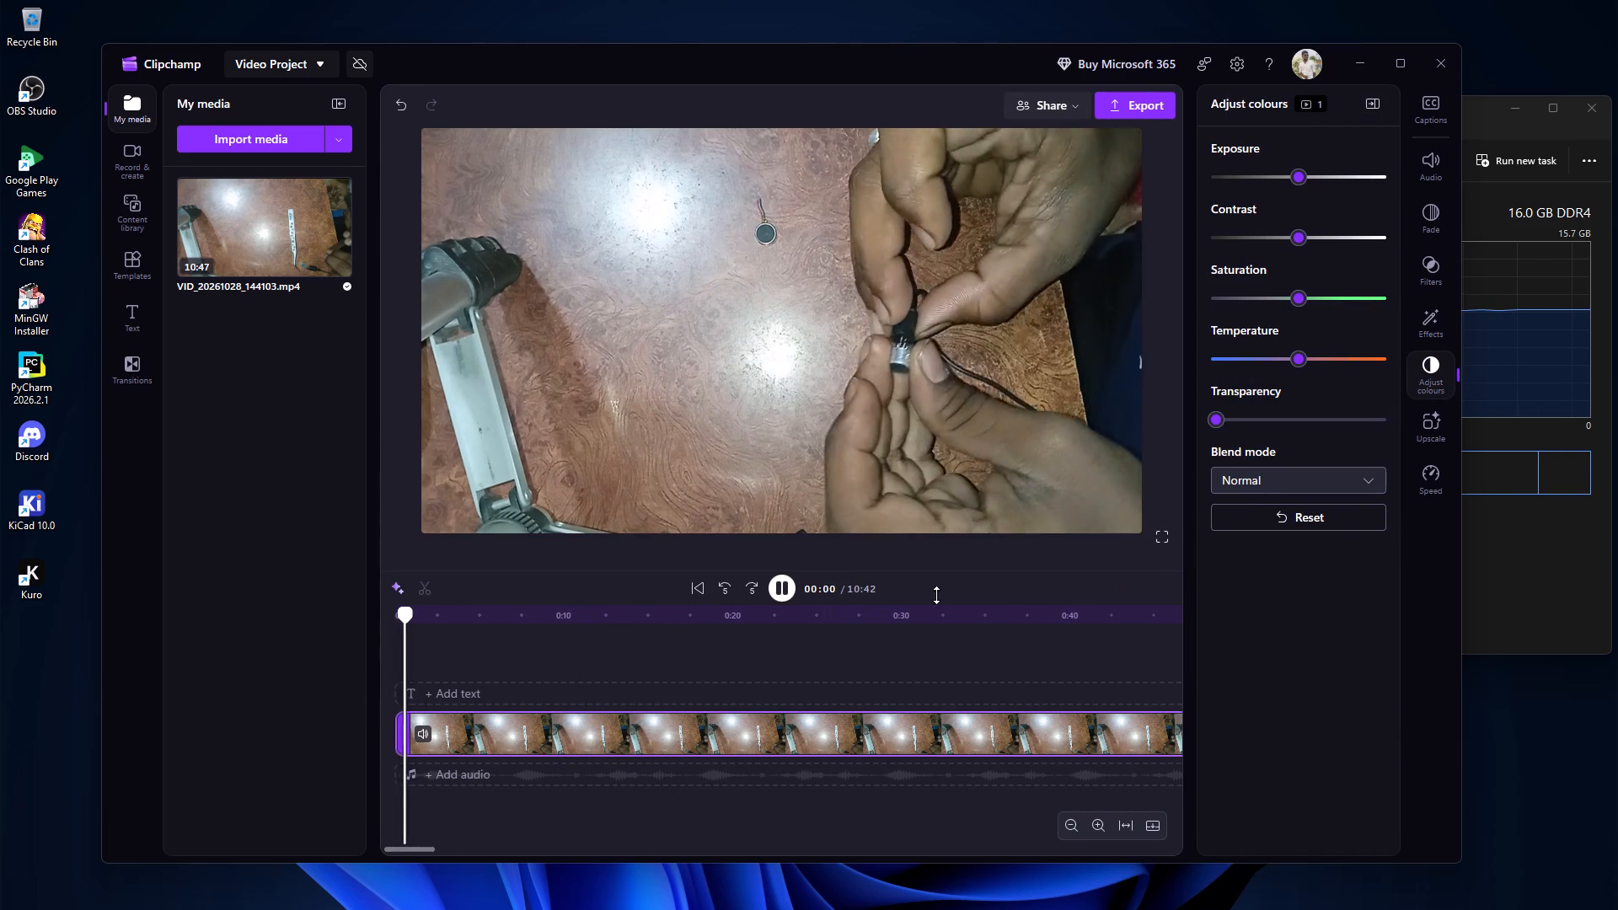
pyautogui.click(785, 578)
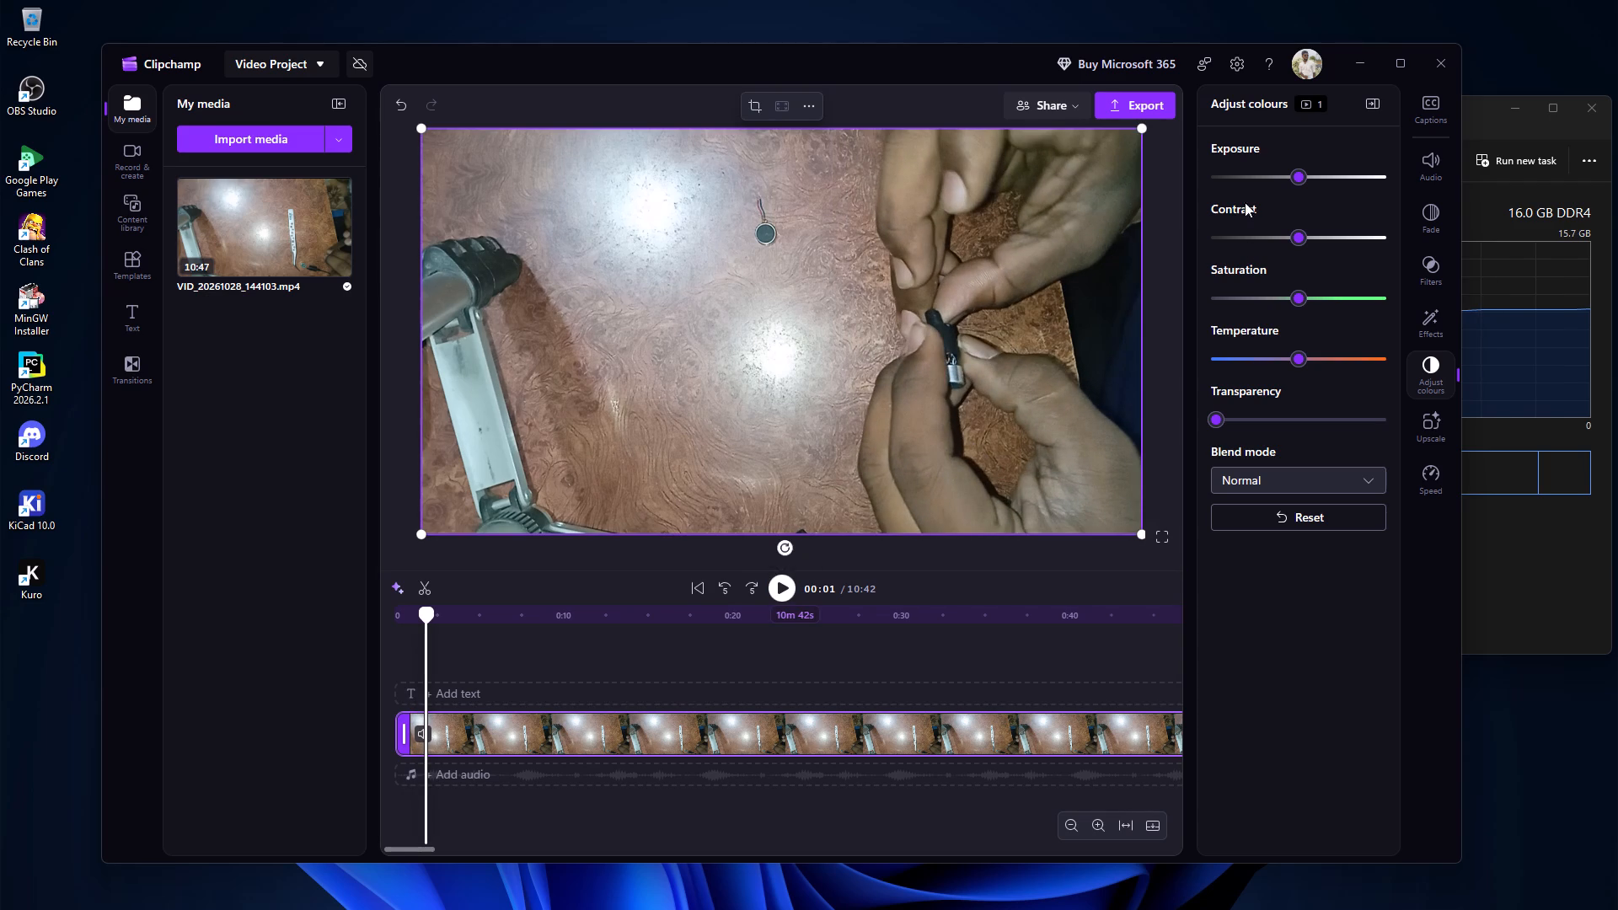
pyautogui.moveTo(1297, 188); pyautogui.dragTo(1266, 190)
pyautogui.moveTo(1286, 179); pyautogui.dragTo(1239, 208)
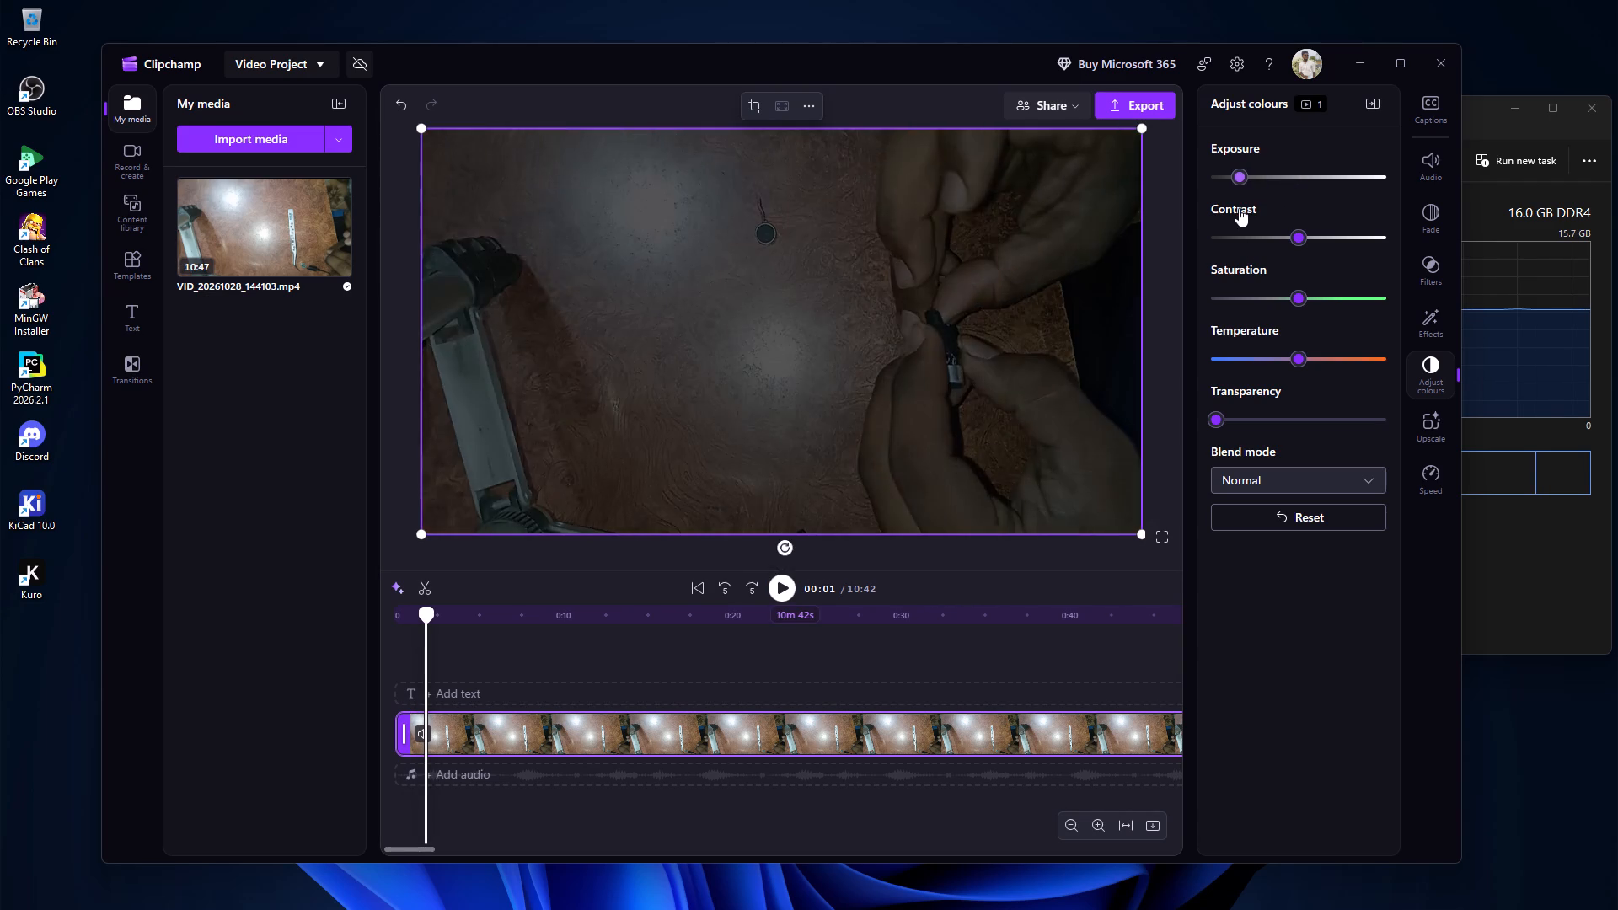
pyautogui.moveTo(1239, 208); pyautogui.dragTo(1179, 228)
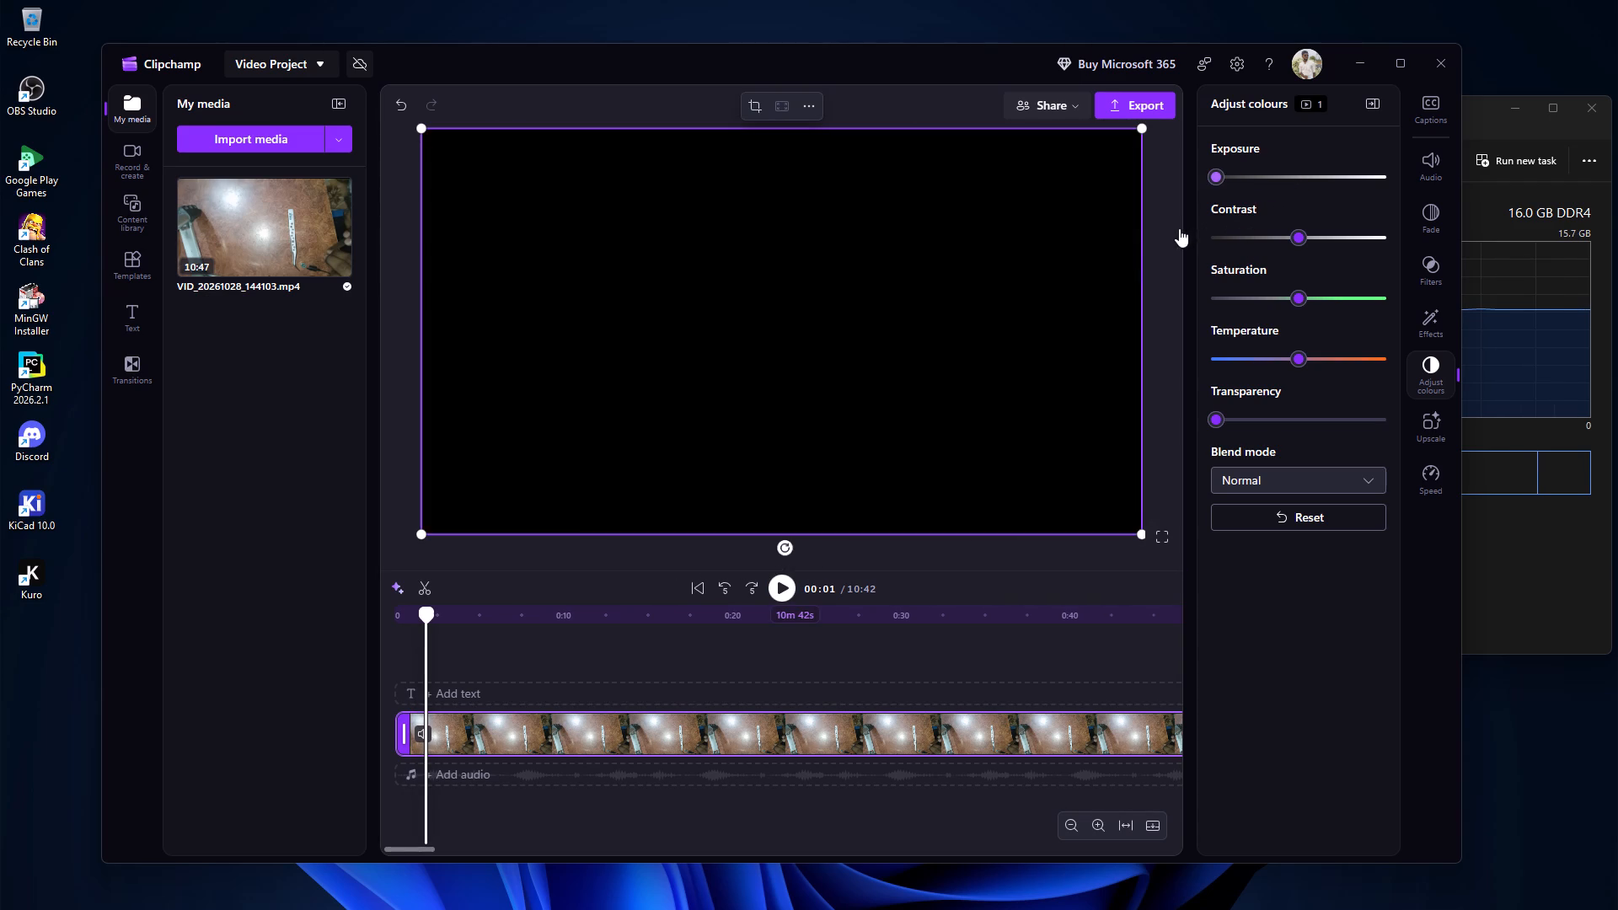
pyautogui.moveTo(1179, 228); pyautogui.dragTo(1261, 210)
# Raise the clip's contrast and saturation slightly, make its temperature marginally cooler, and keep the Normal blend mode.
pyautogui.moveTo(1294, 242); pyautogui.dragTo(1326, 238)
pyautogui.moveTo(1299, 300); pyautogui.dragTo(1325, 288)
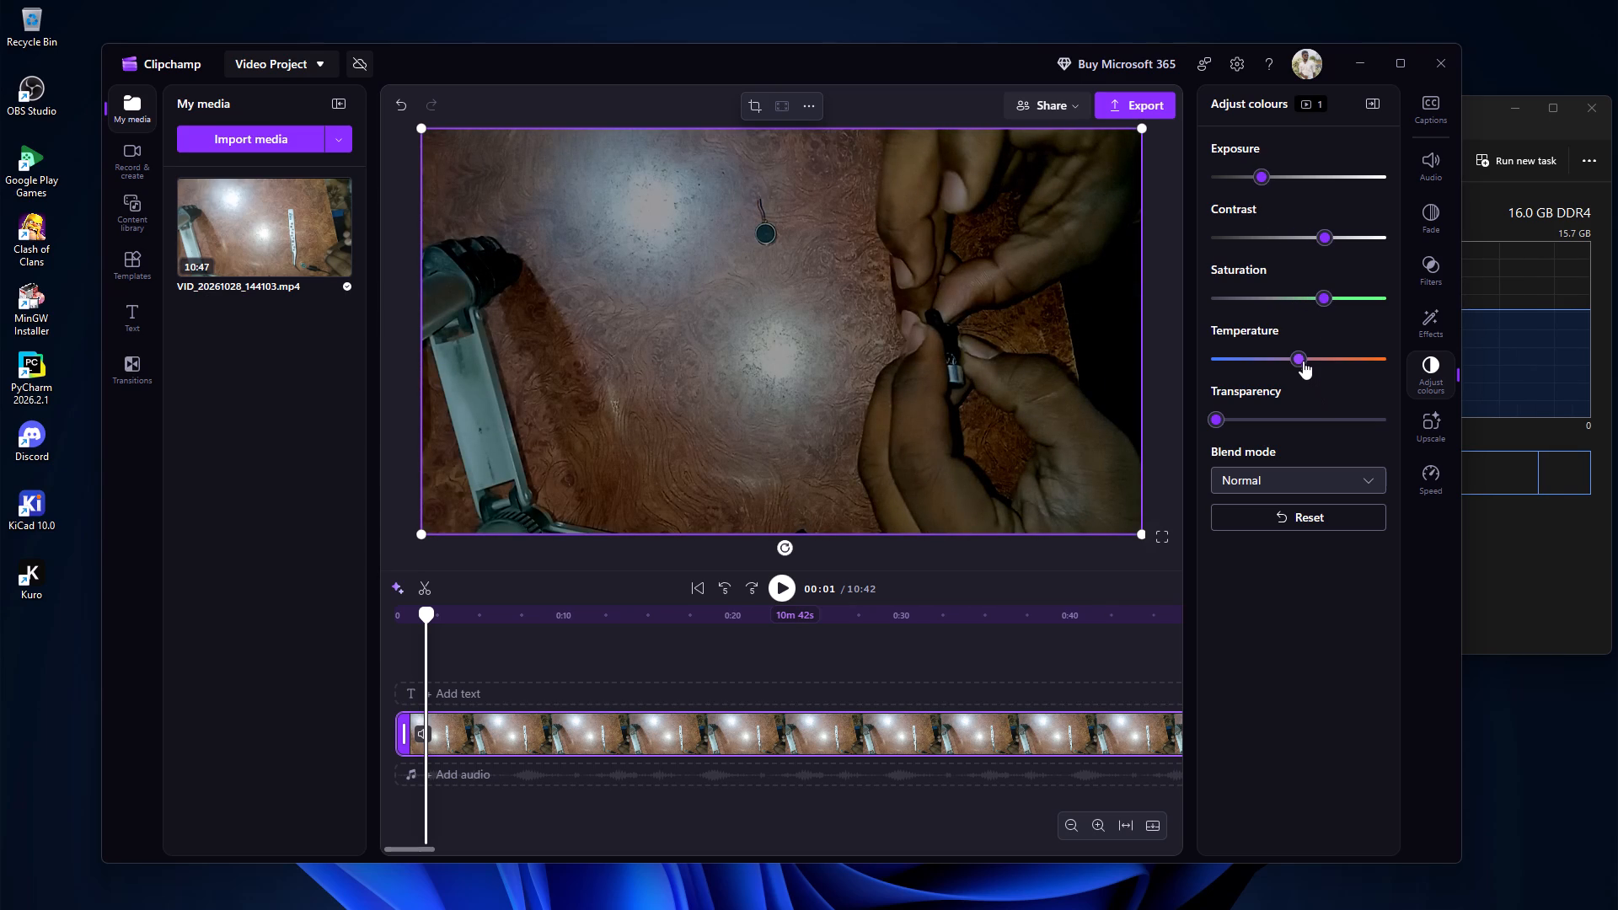
pyautogui.moveTo(1302, 361); pyautogui.dragTo(1285, 358)
pyautogui.moveTo(1226, 421); pyautogui.dragTo(1200, 425)
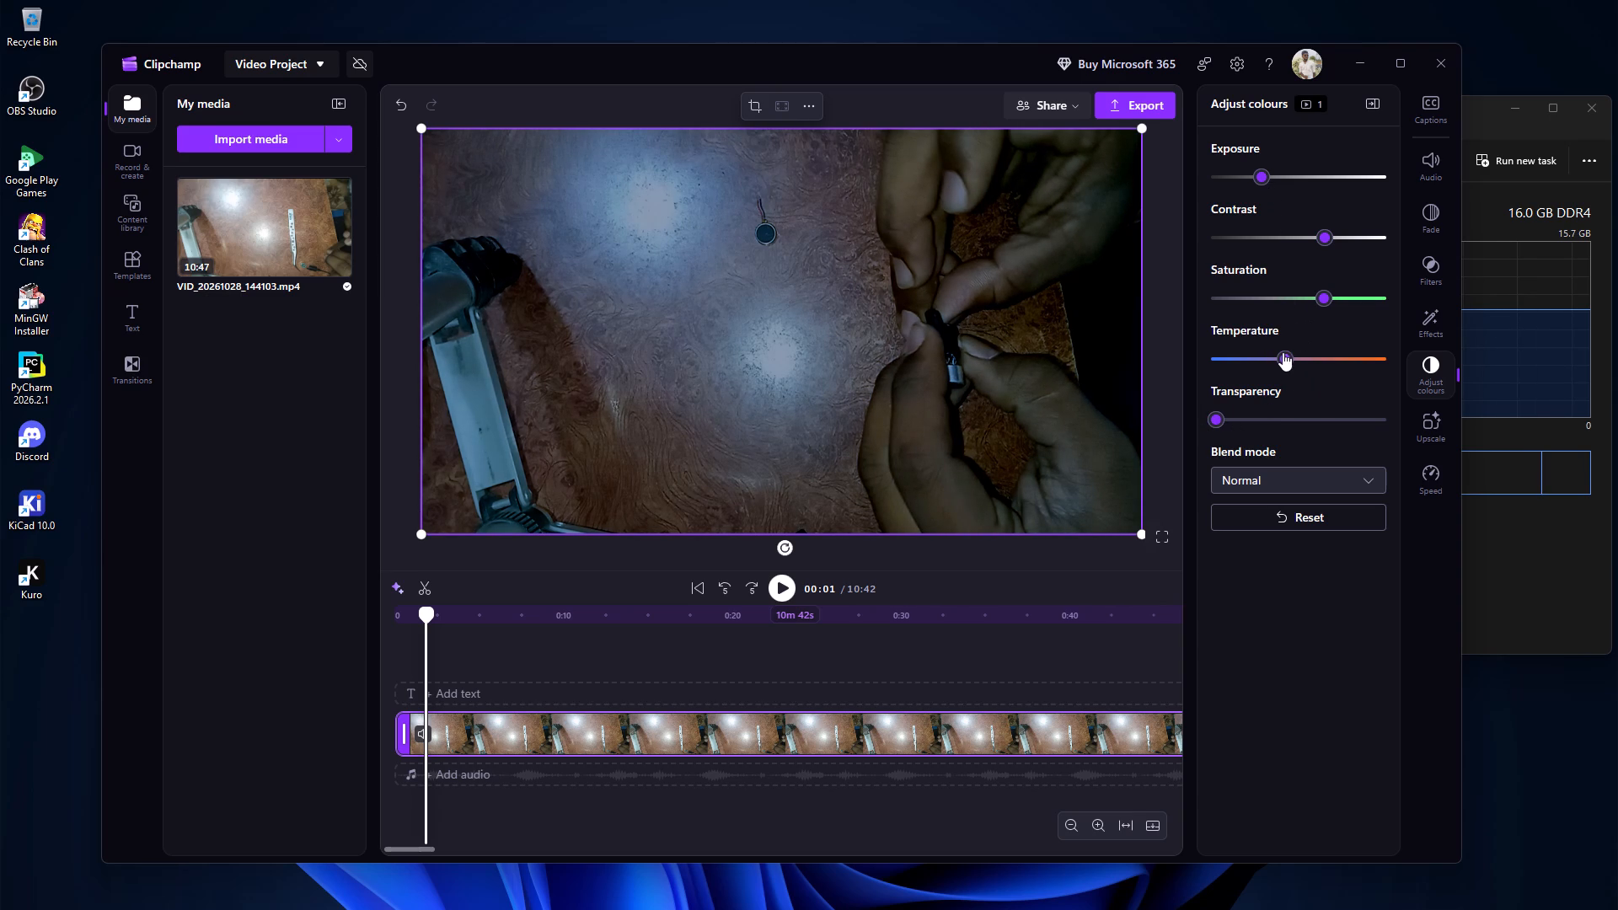
pyautogui.moveTo(1283, 356); pyautogui.dragTo(1296, 351)
pyautogui.click(1318, 245)
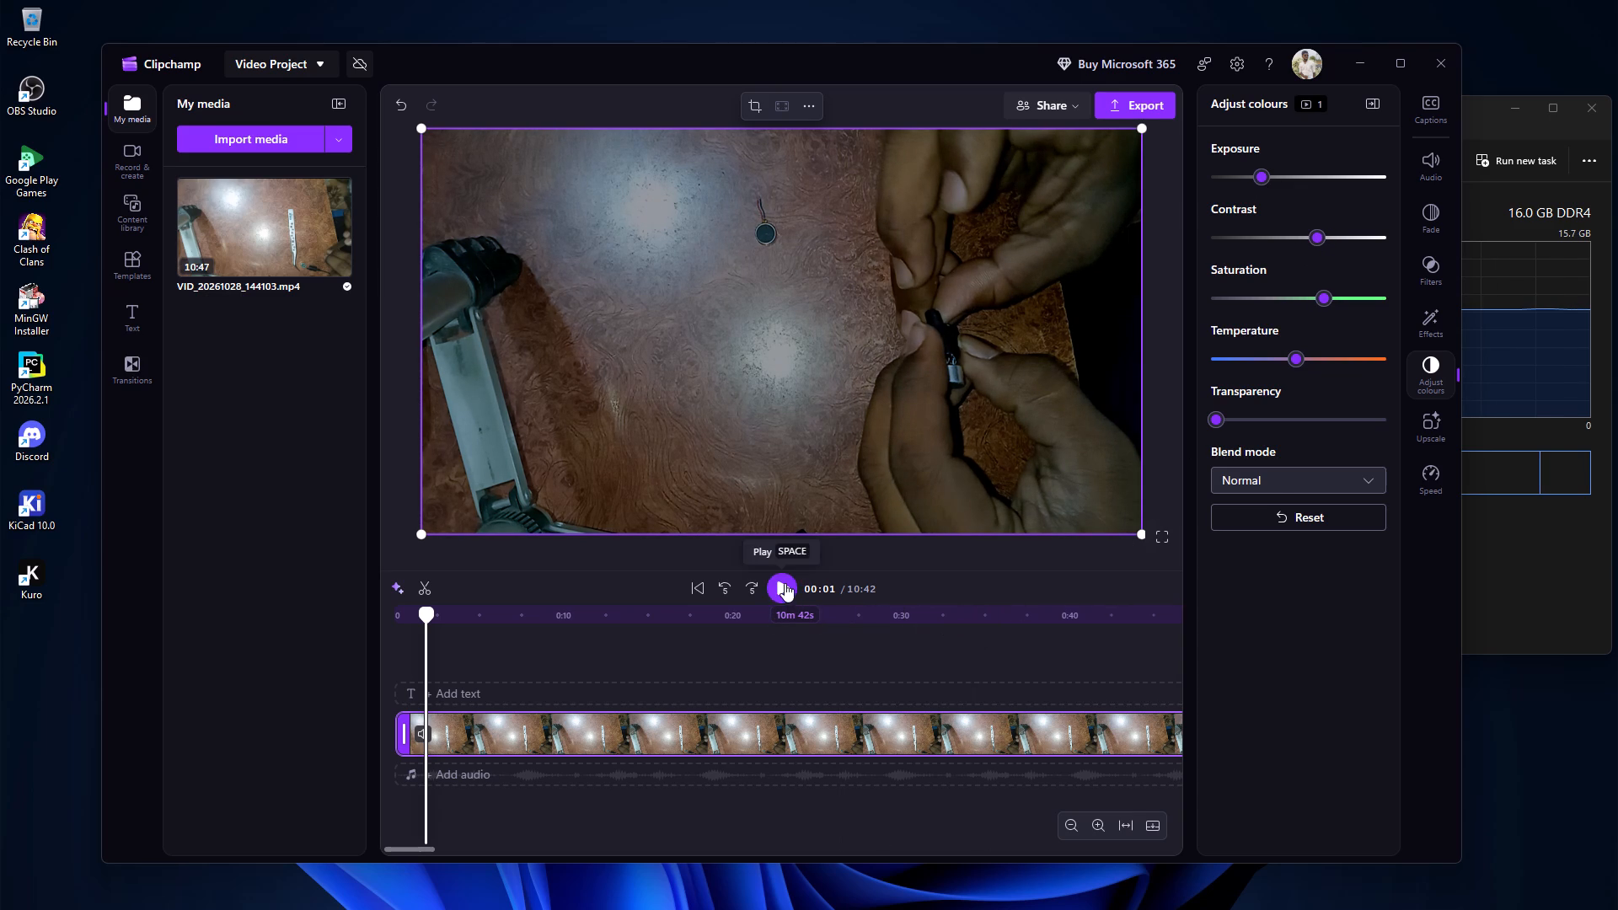
pyautogui.click(1273, 482)
pyautogui.click(1273, 482)
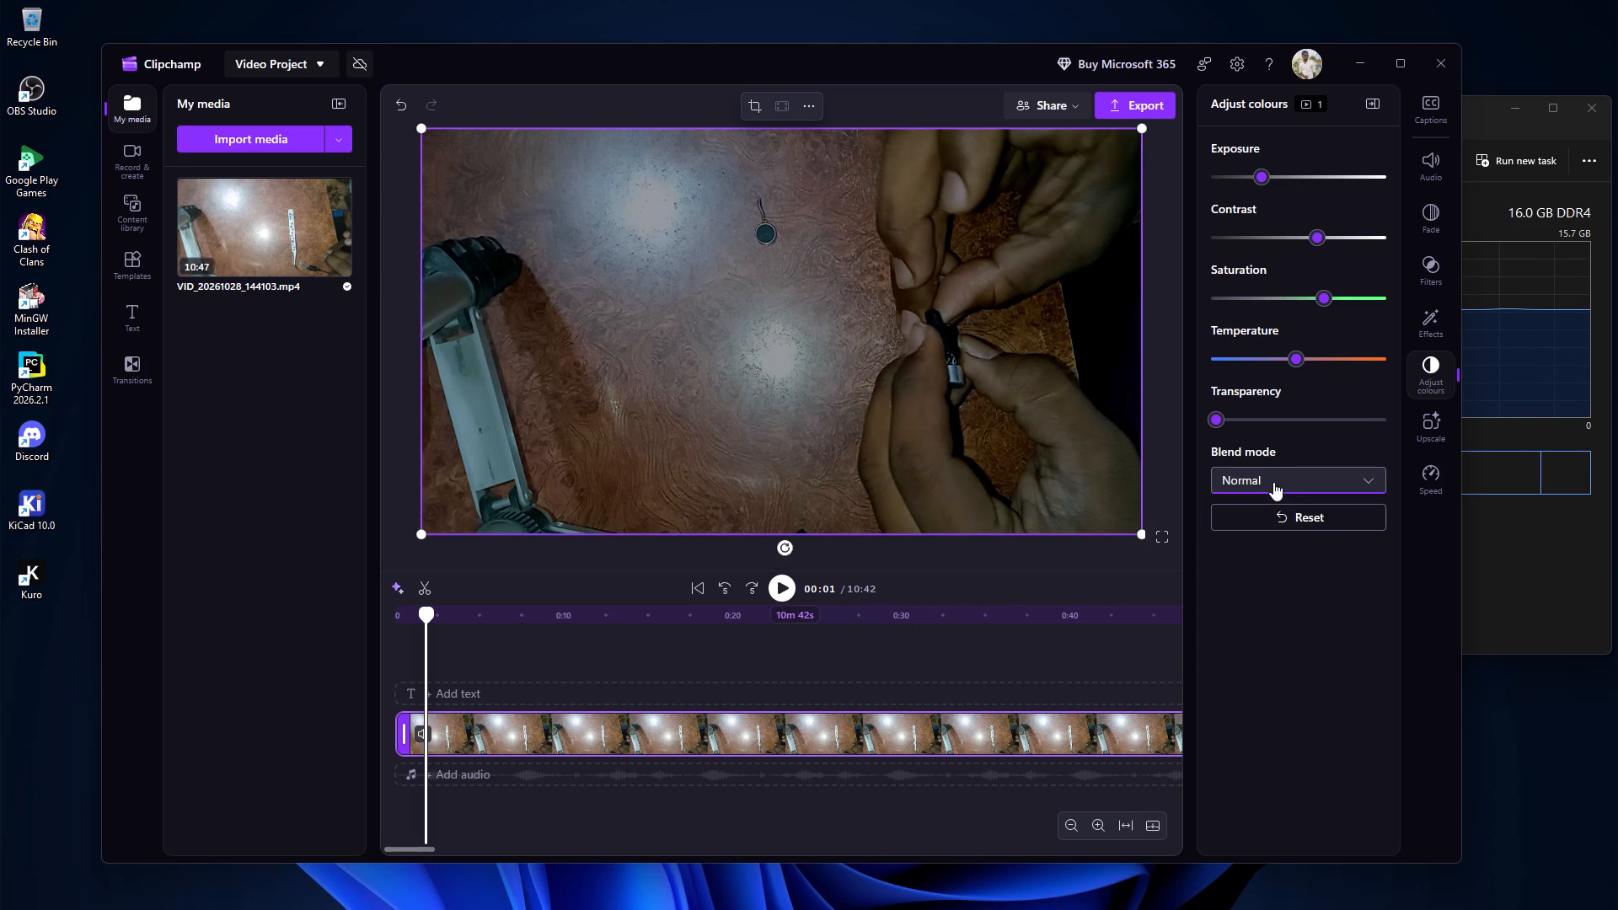
# Play back the recoloured opening, return to 00:00, and enlarge and shift the video to crop out most of the lamp arm.
pyautogui.click(775, 585)
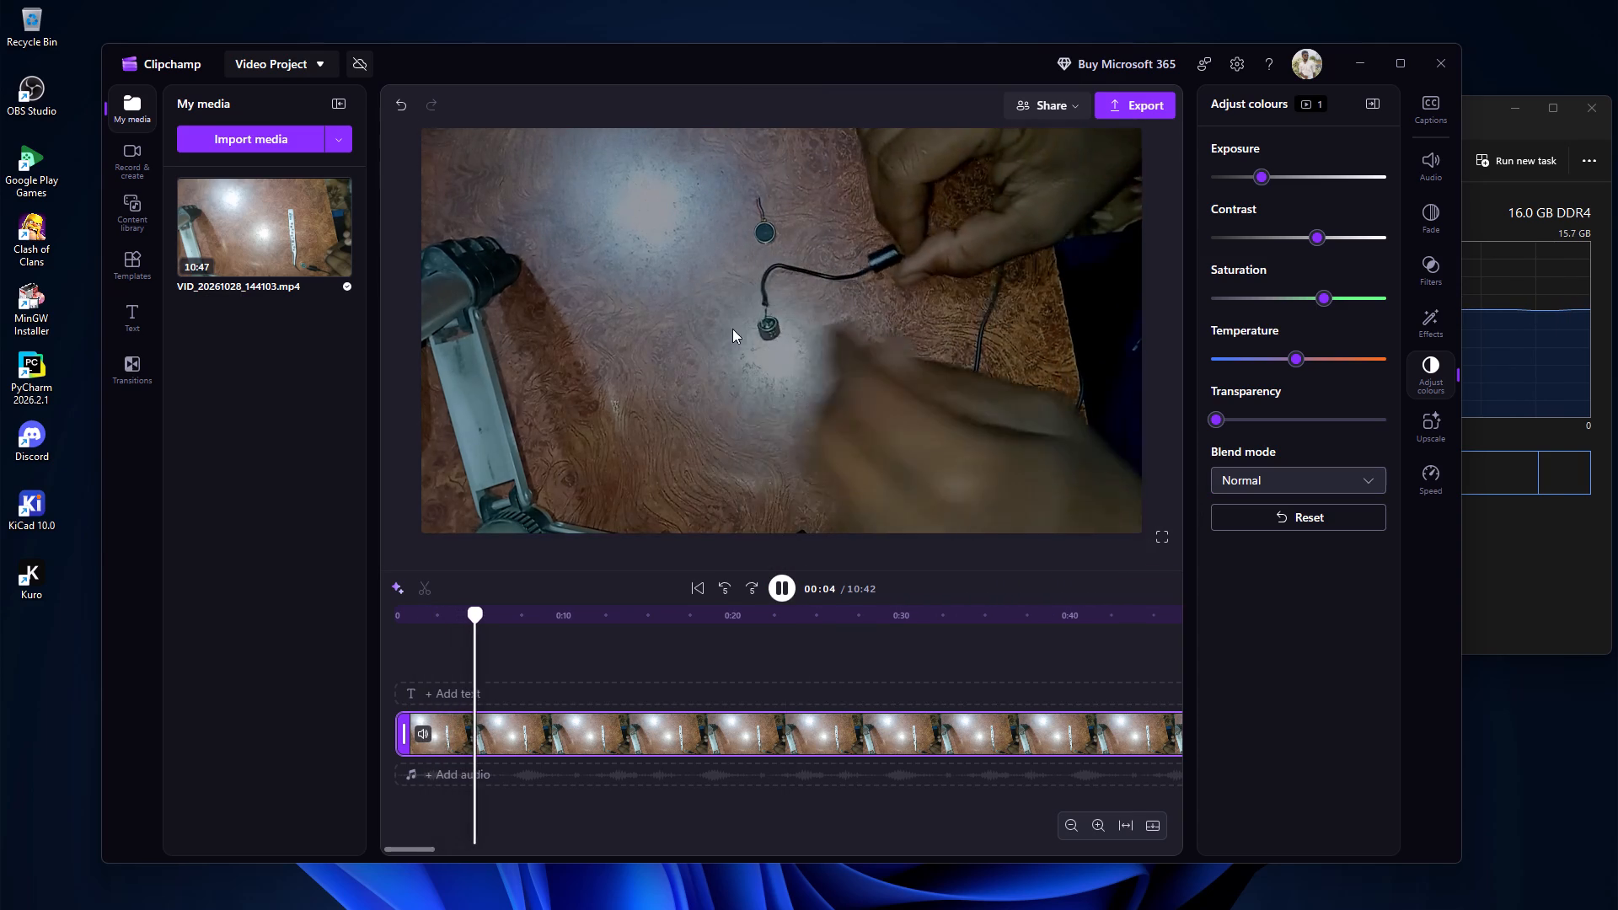
pyautogui.scroll(3, 729, 318)
pyautogui.click(742, 308)
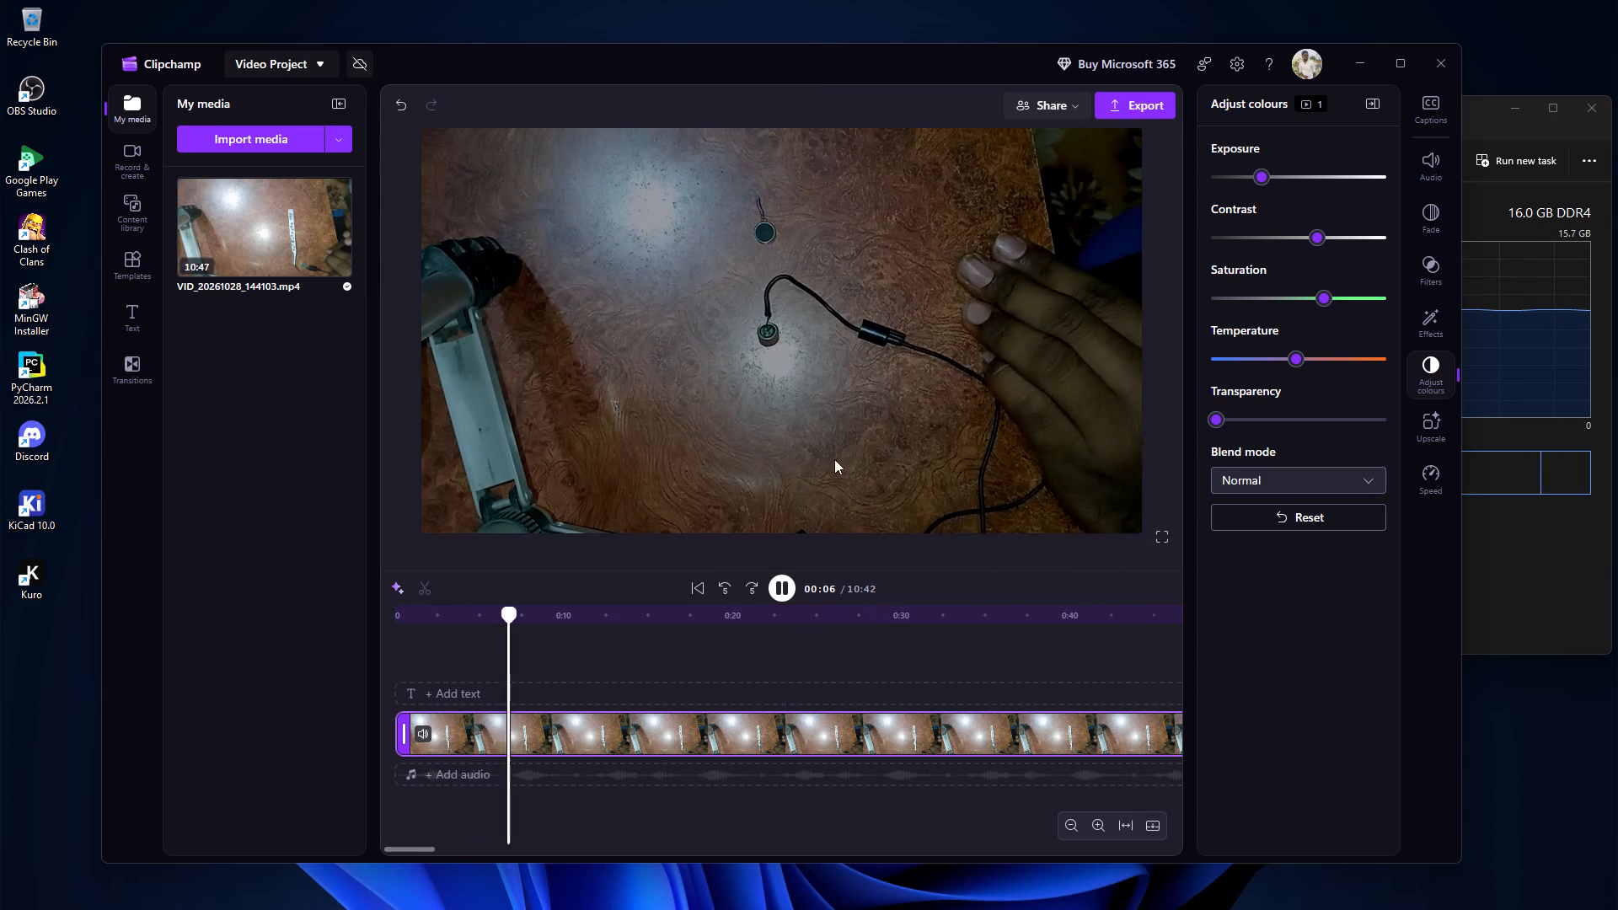
pyautogui.click(777, 594)
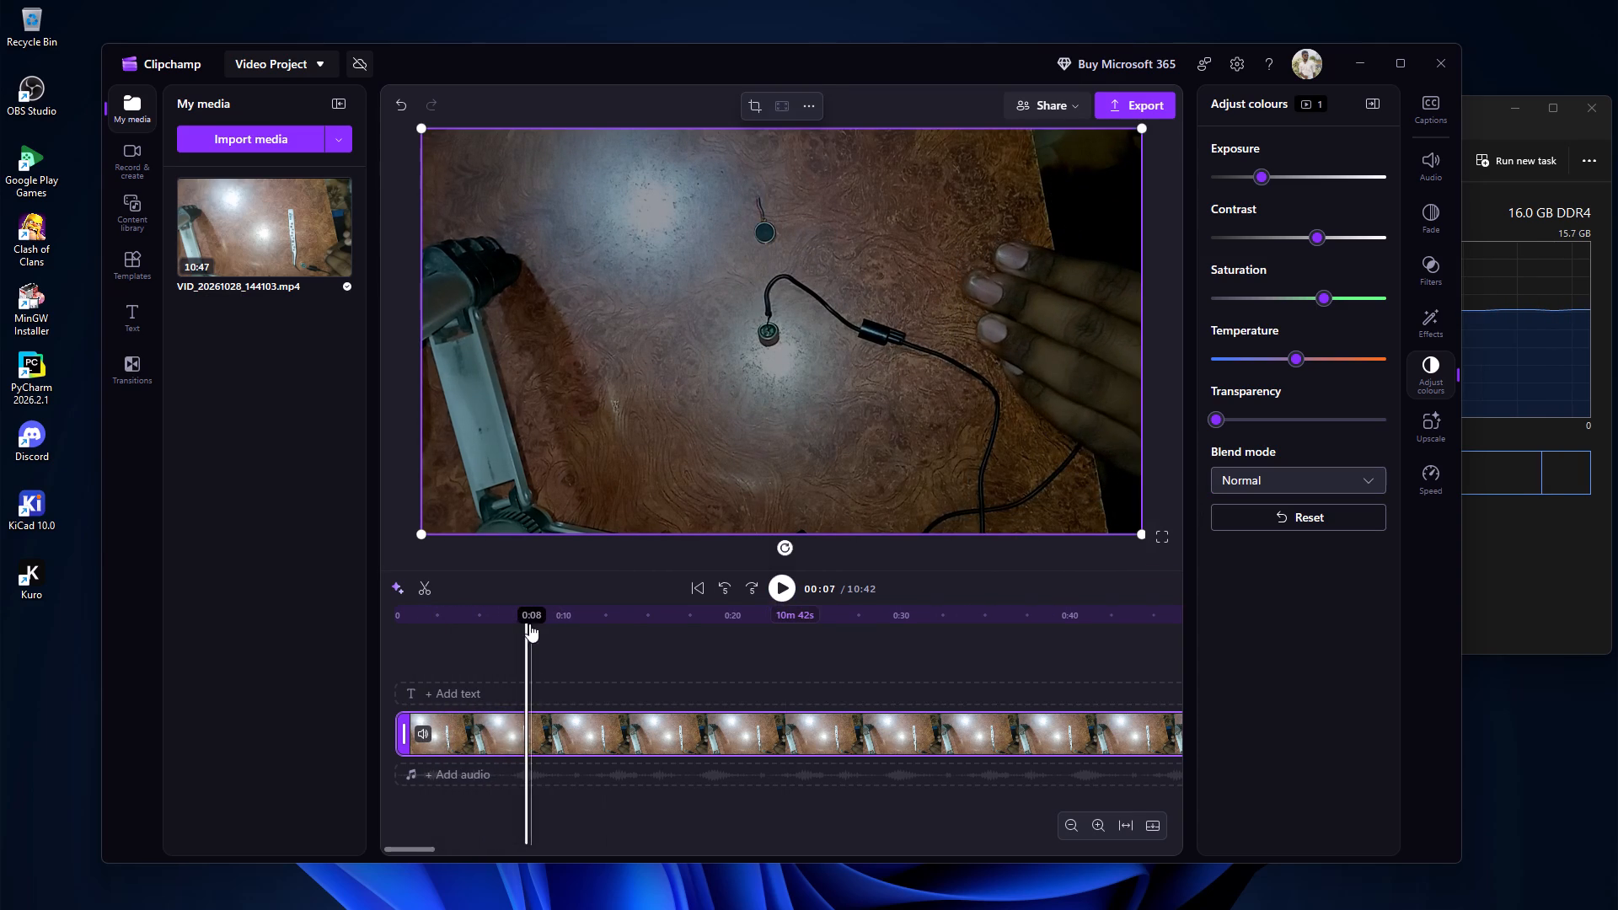
pyautogui.moveTo(527, 619); pyautogui.dragTo(389, 654)
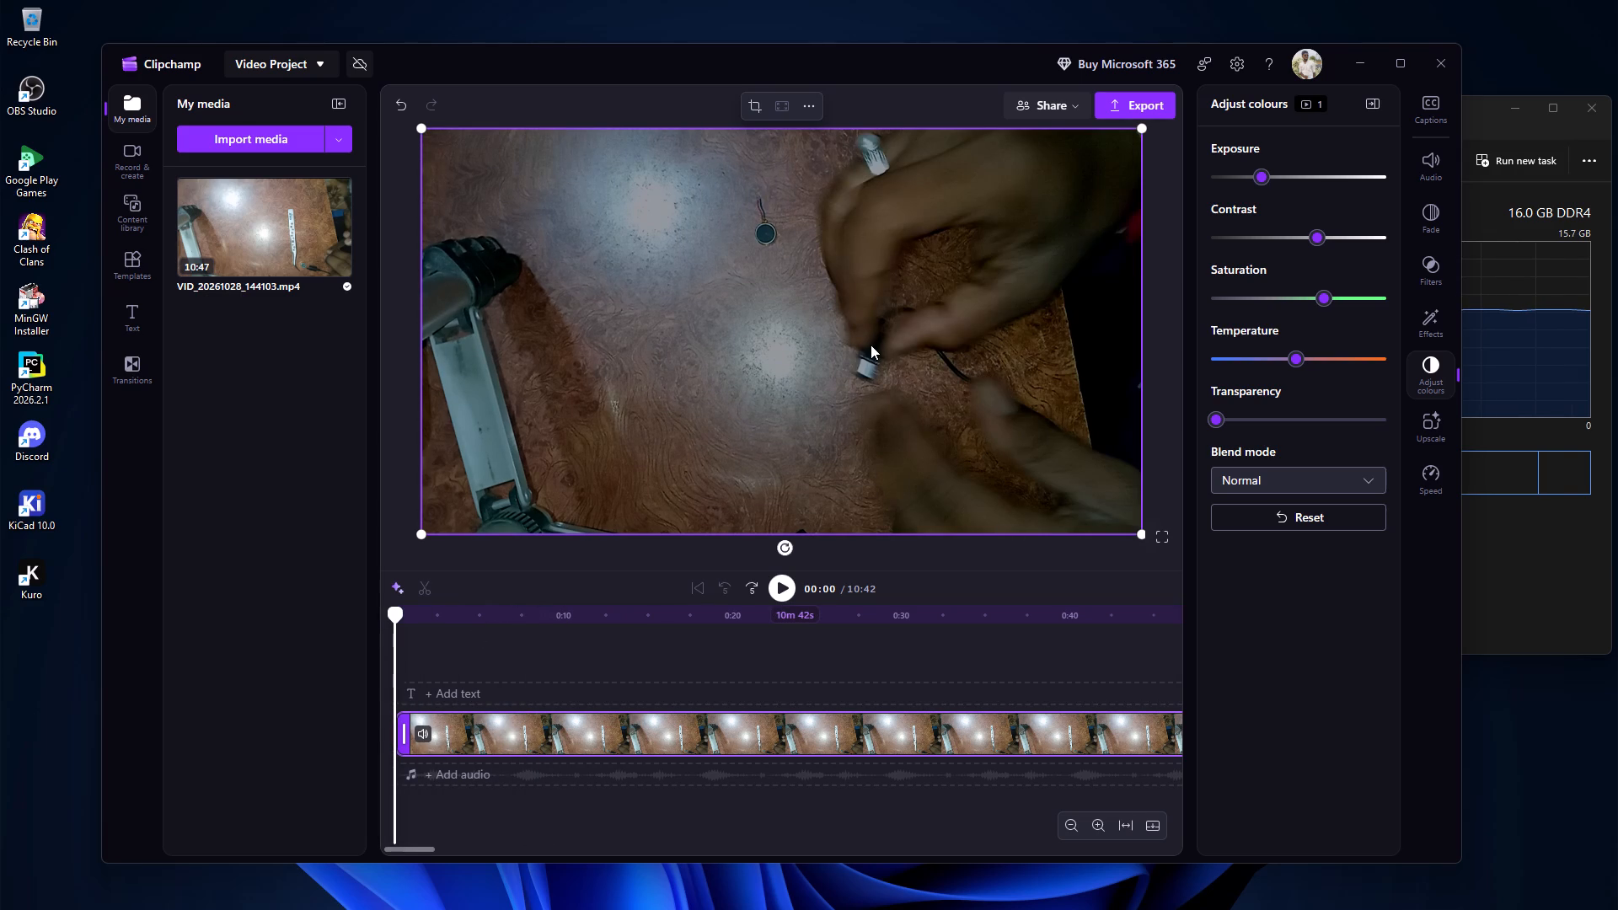
pyautogui.moveTo(1144, 131); pyautogui.dragTo(1167, 108)
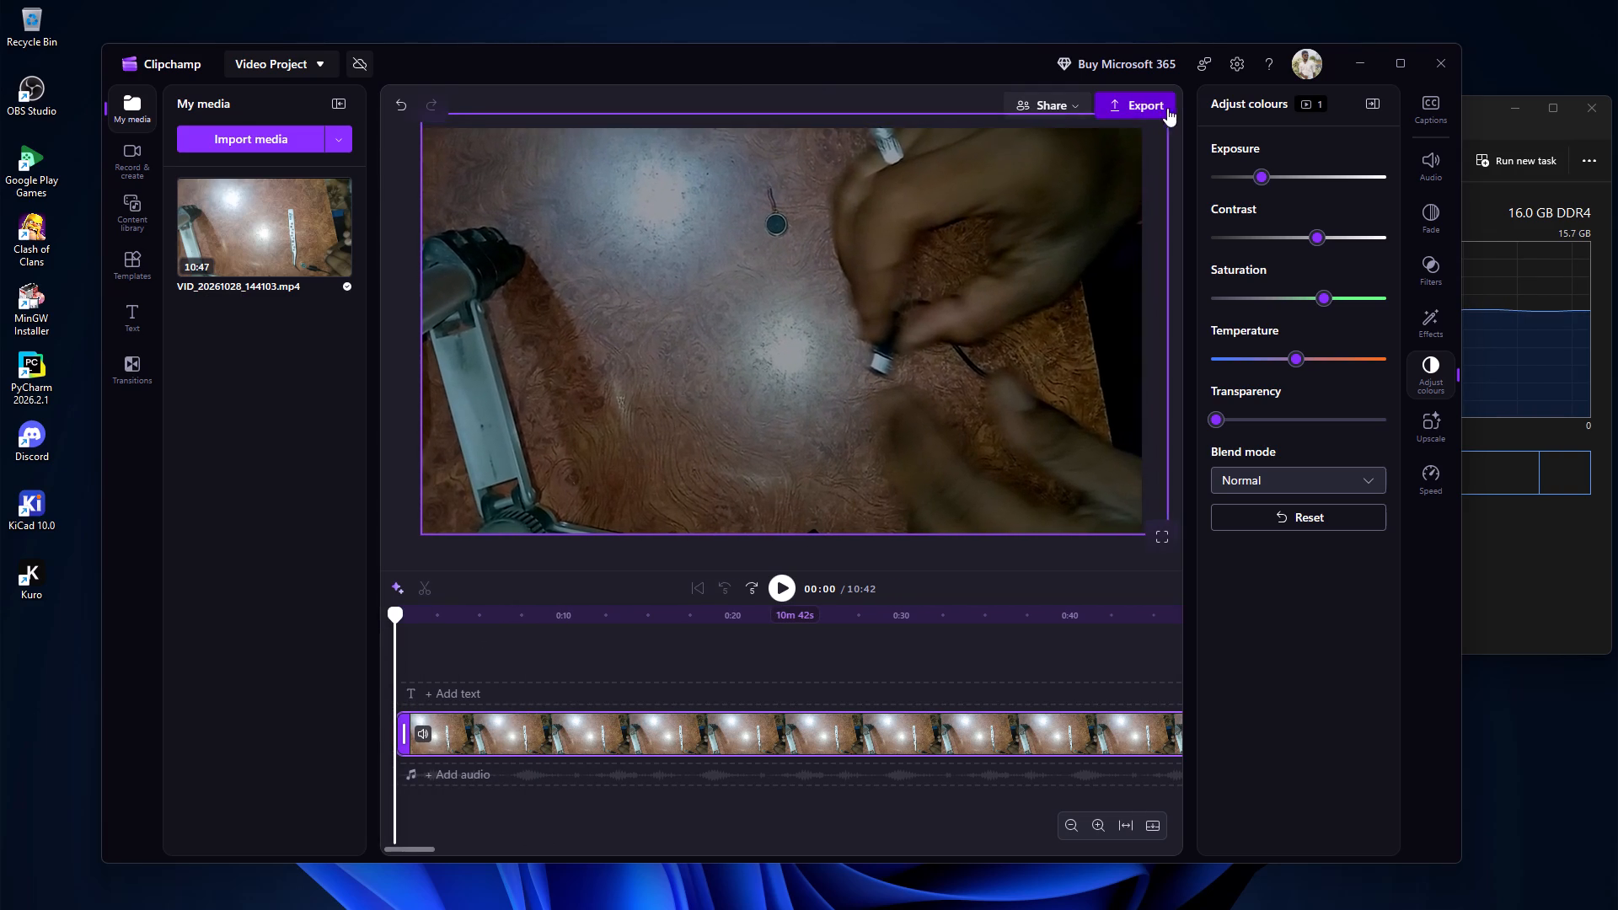
pyautogui.moveTo(1167, 108); pyautogui.dragTo(1230, 83)
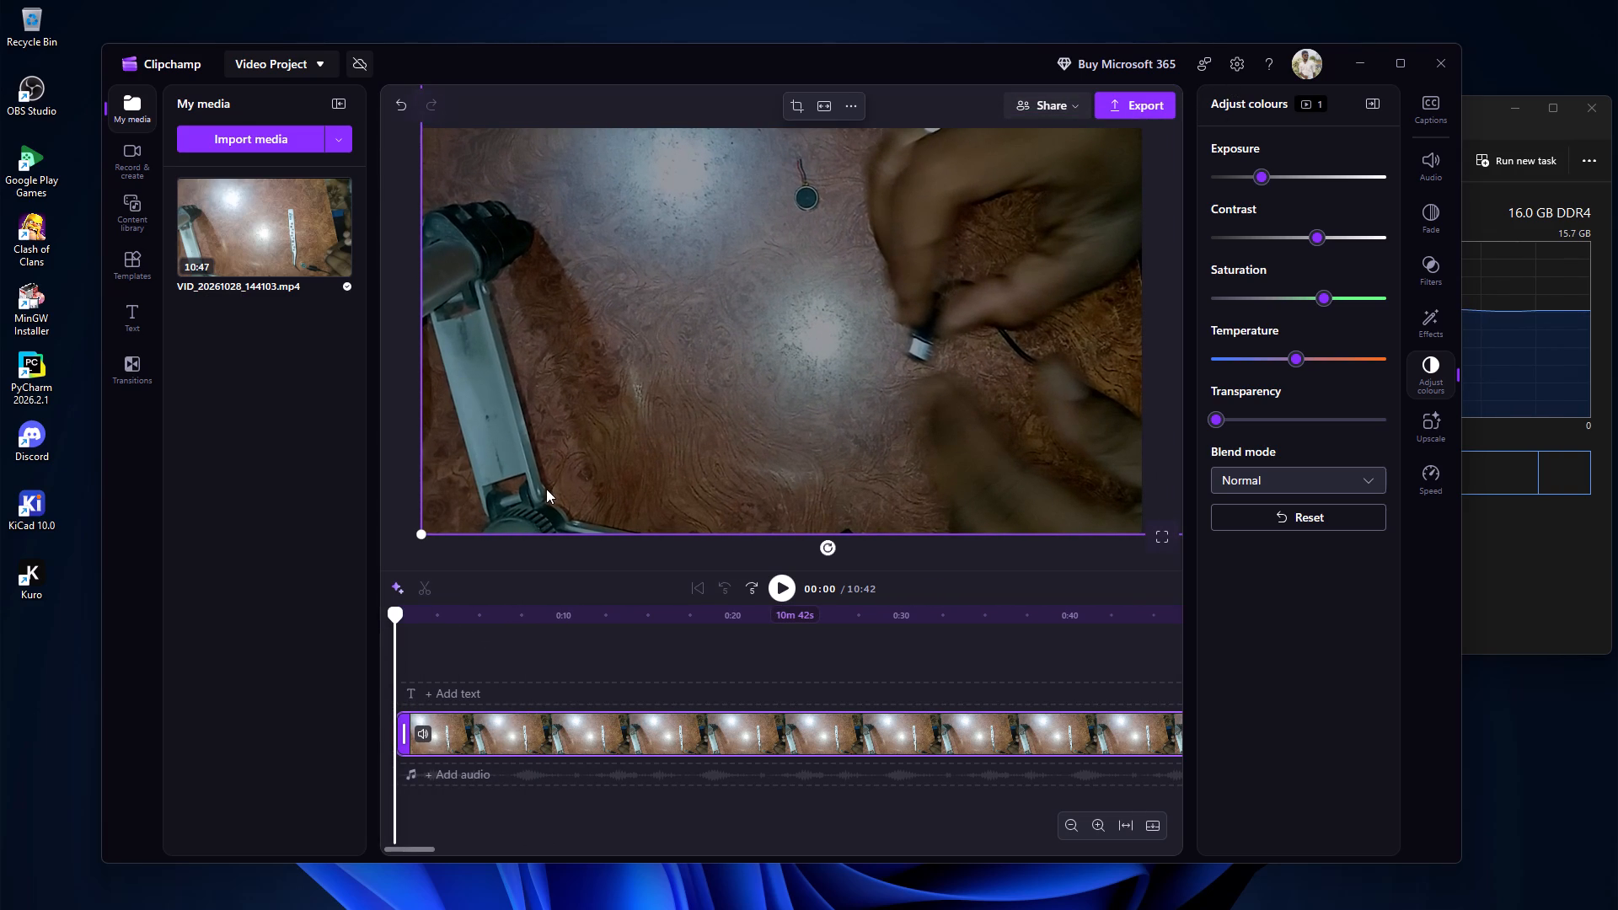
pyautogui.moveTo(566, 420); pyautogui.dragTo(457, 478)
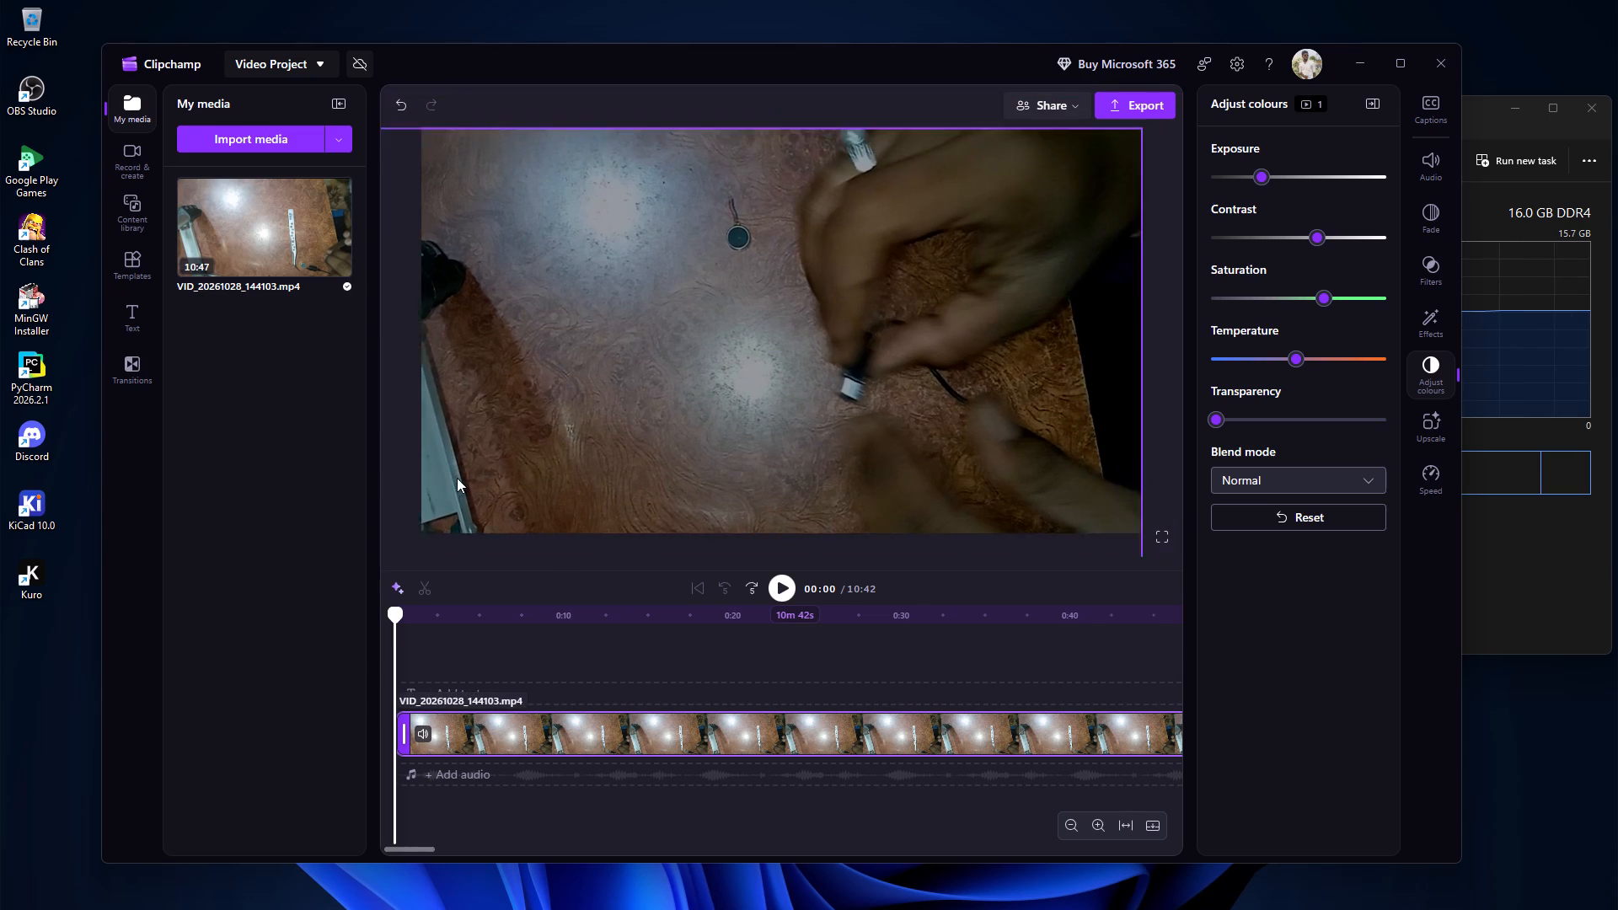
pyautogui.moveTo(457, 478); pyautogui.dragTo(513, 454)
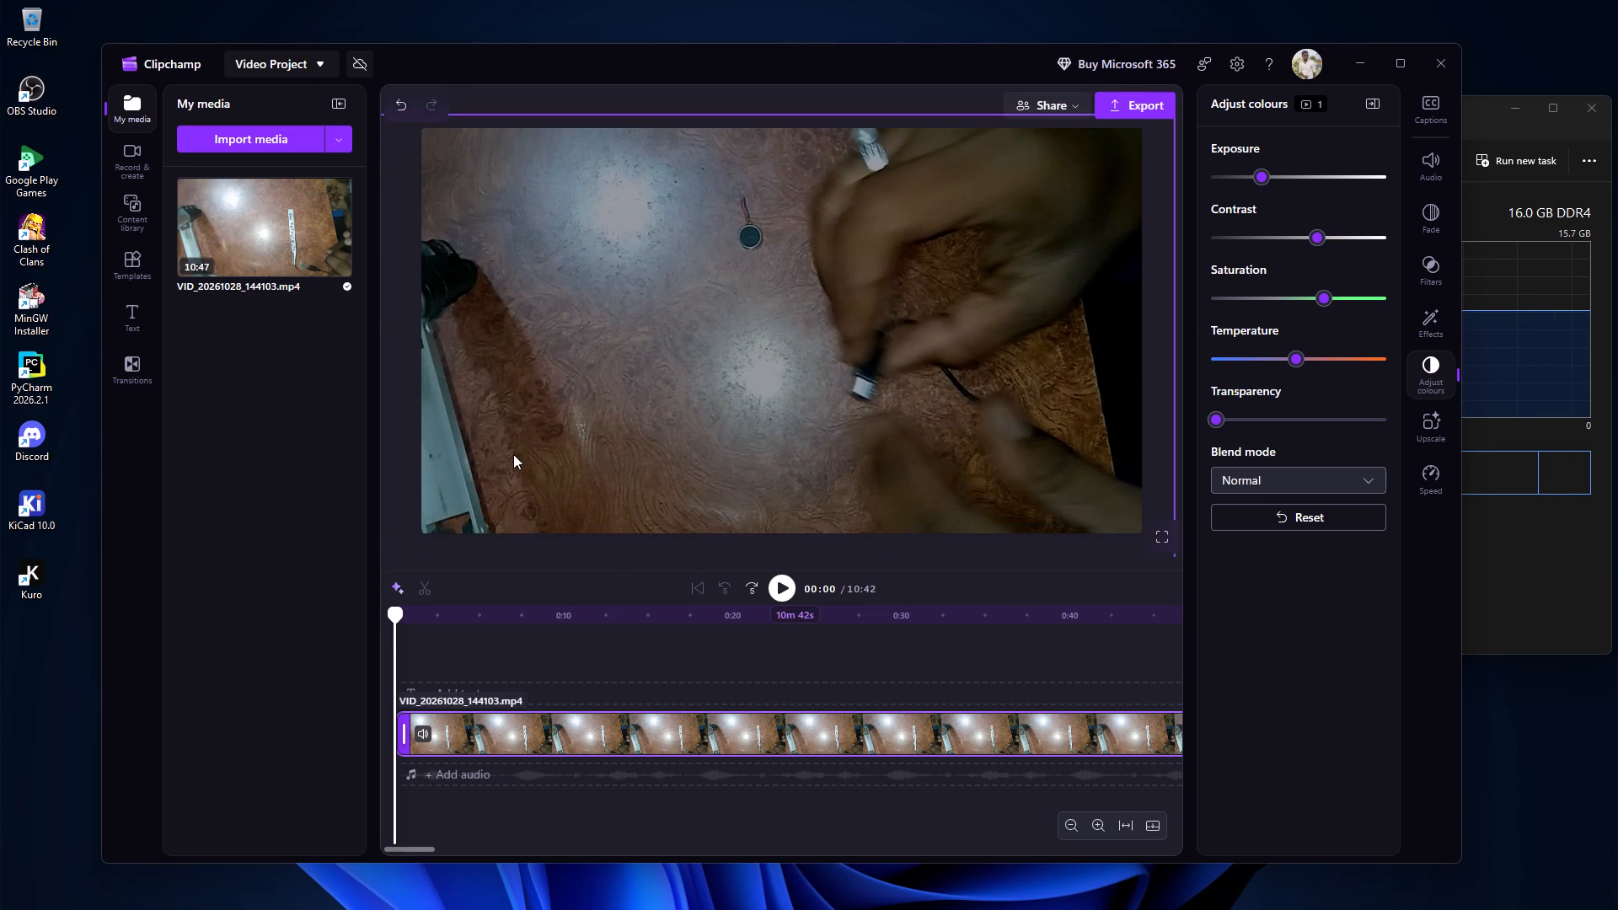
pyautogui.moveTo(513, 454); pyautogui.dragTo(496, 442)
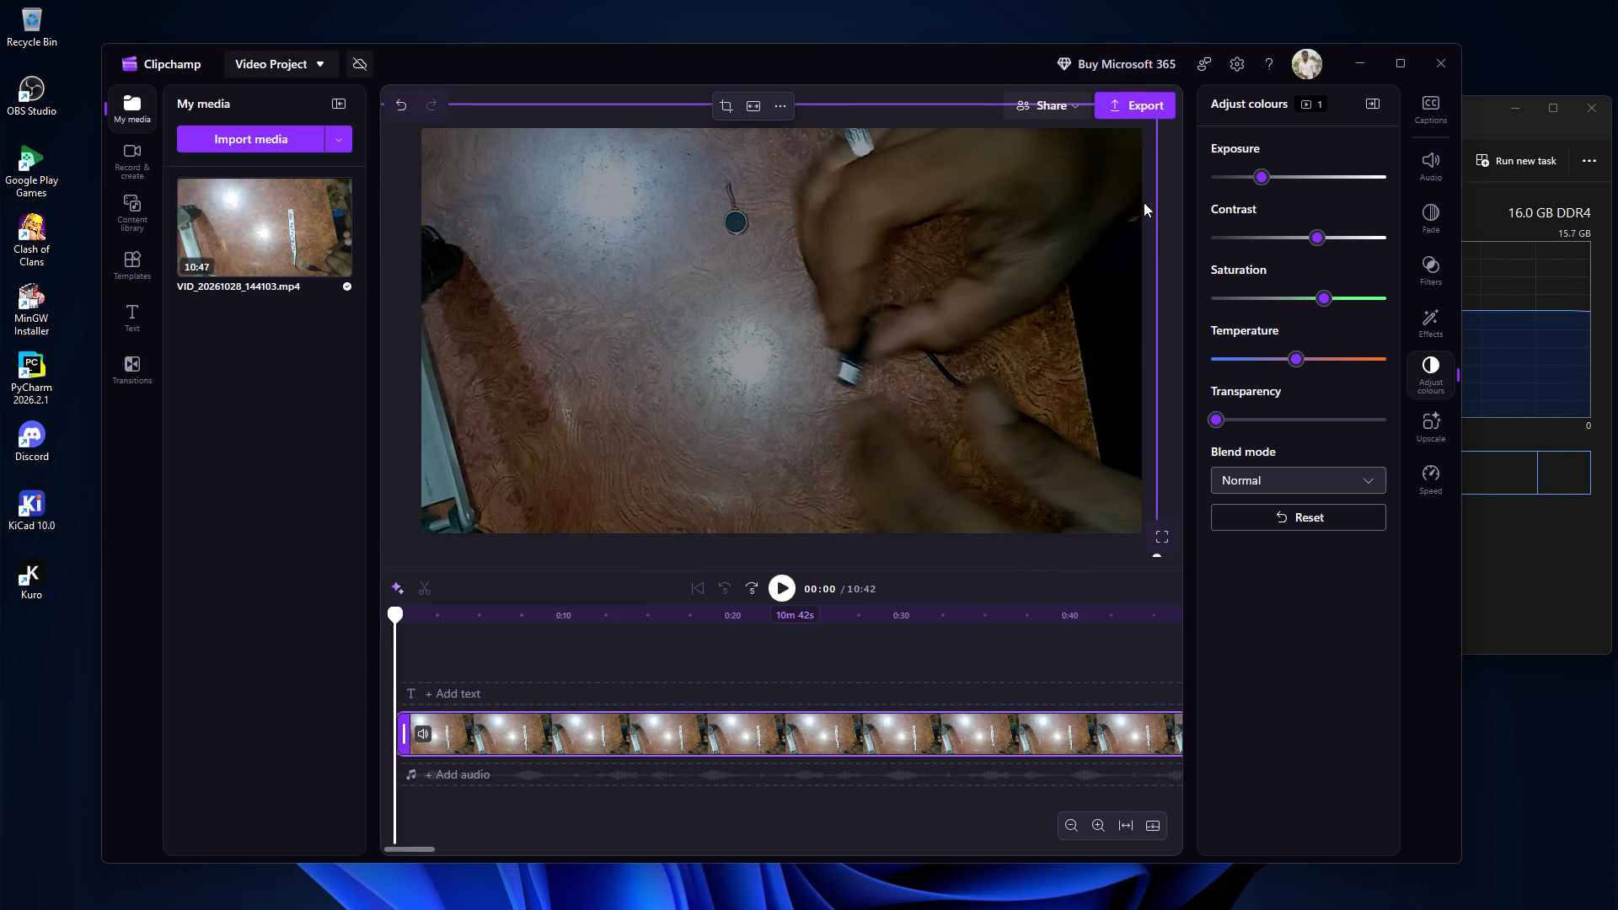
# Play the reframed clip from the start and split it at 00:10.
pyautogui.click(776, 586)
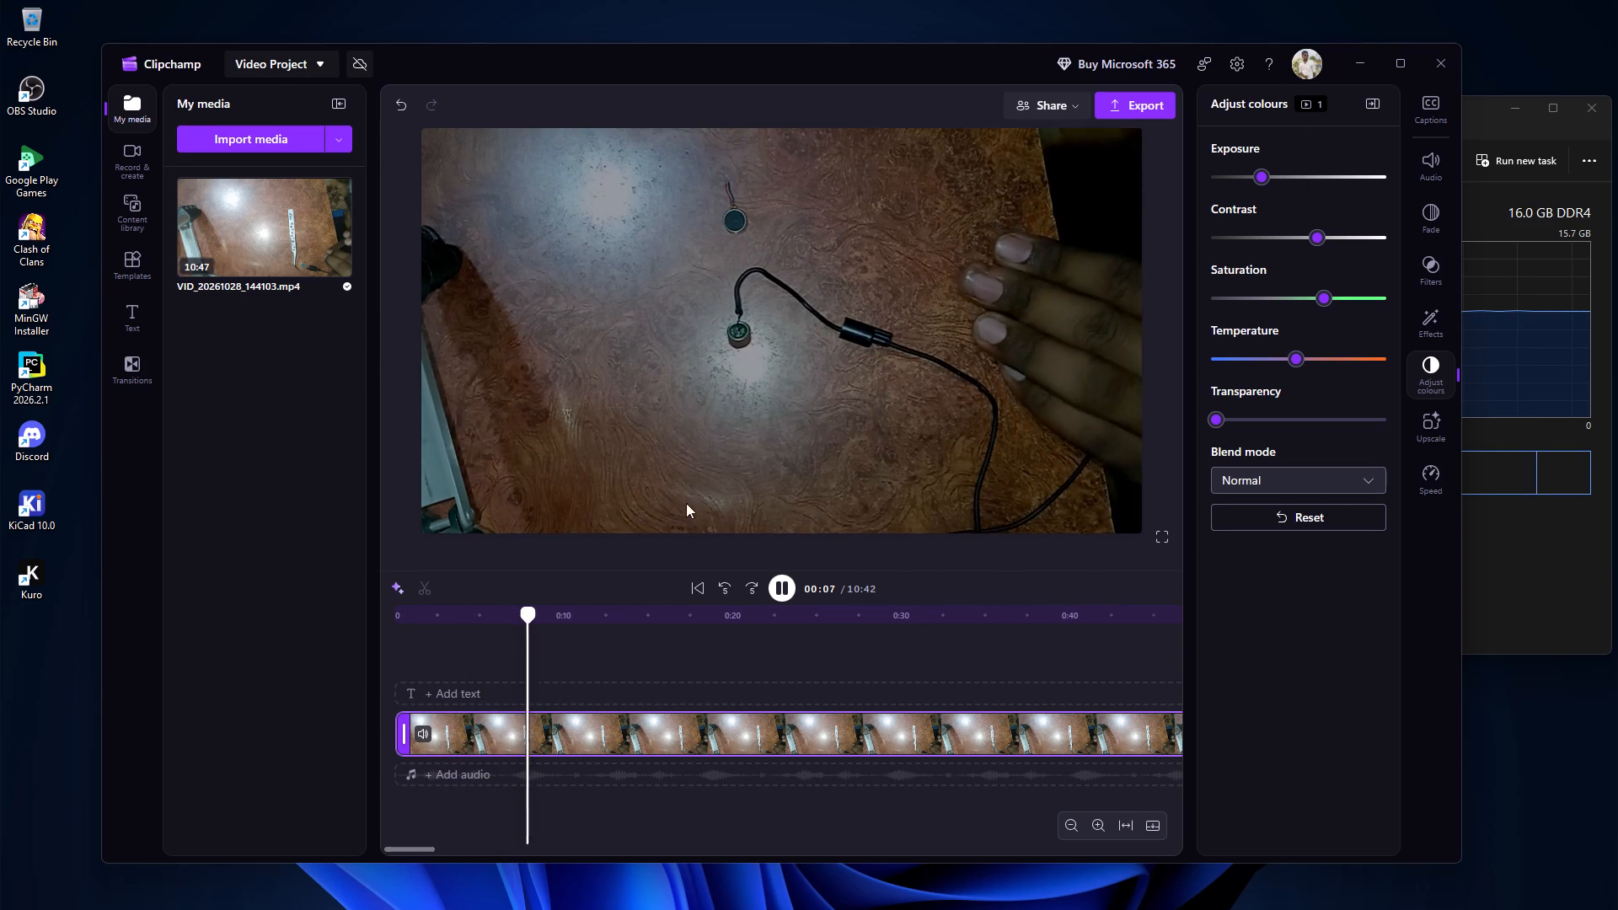
pyautogui.click(780, 591)
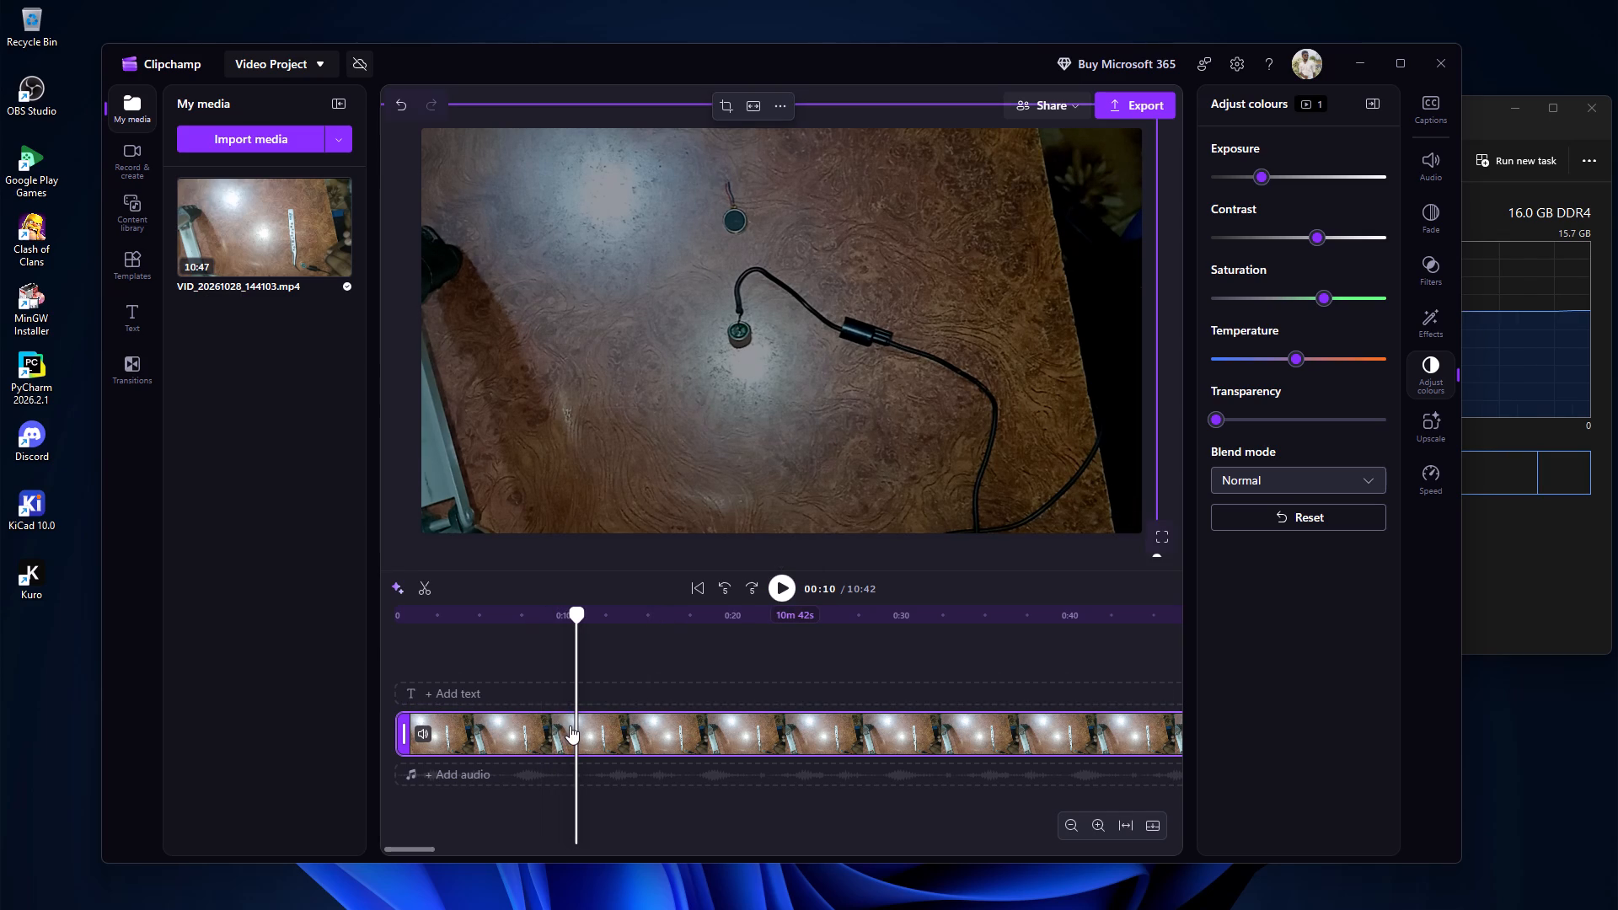
pyautogui.rightClick(570, 725)
pyautogui.click(610, 484)
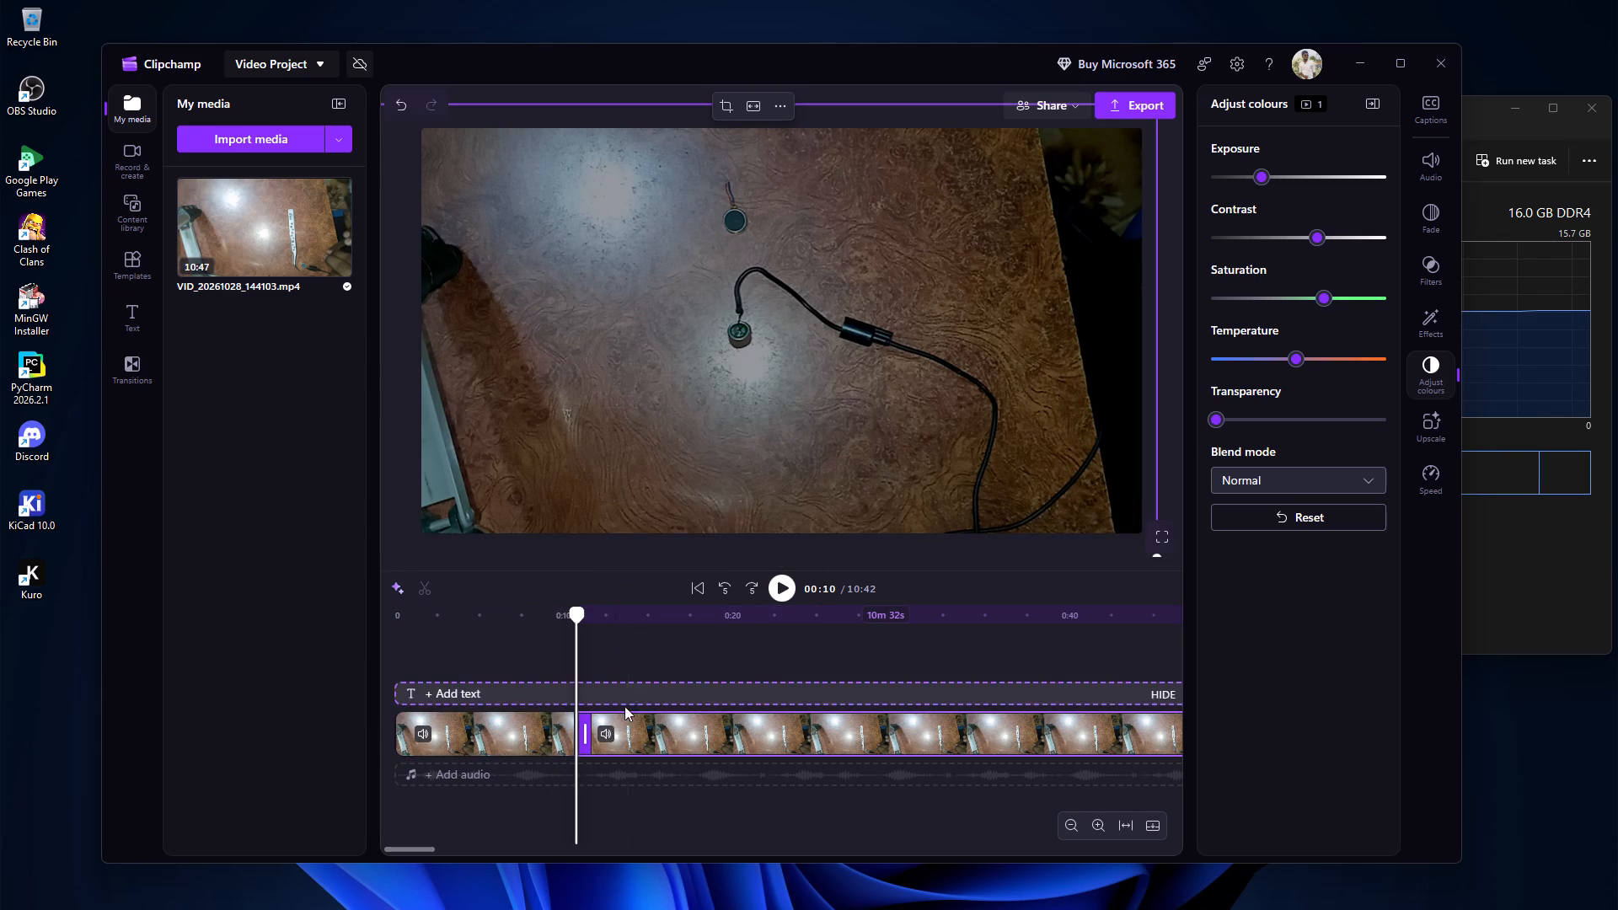
# Play the second segment from 00:10, move the playhead back and split the clip at 00:25.
pyautogui.click(634, 722)
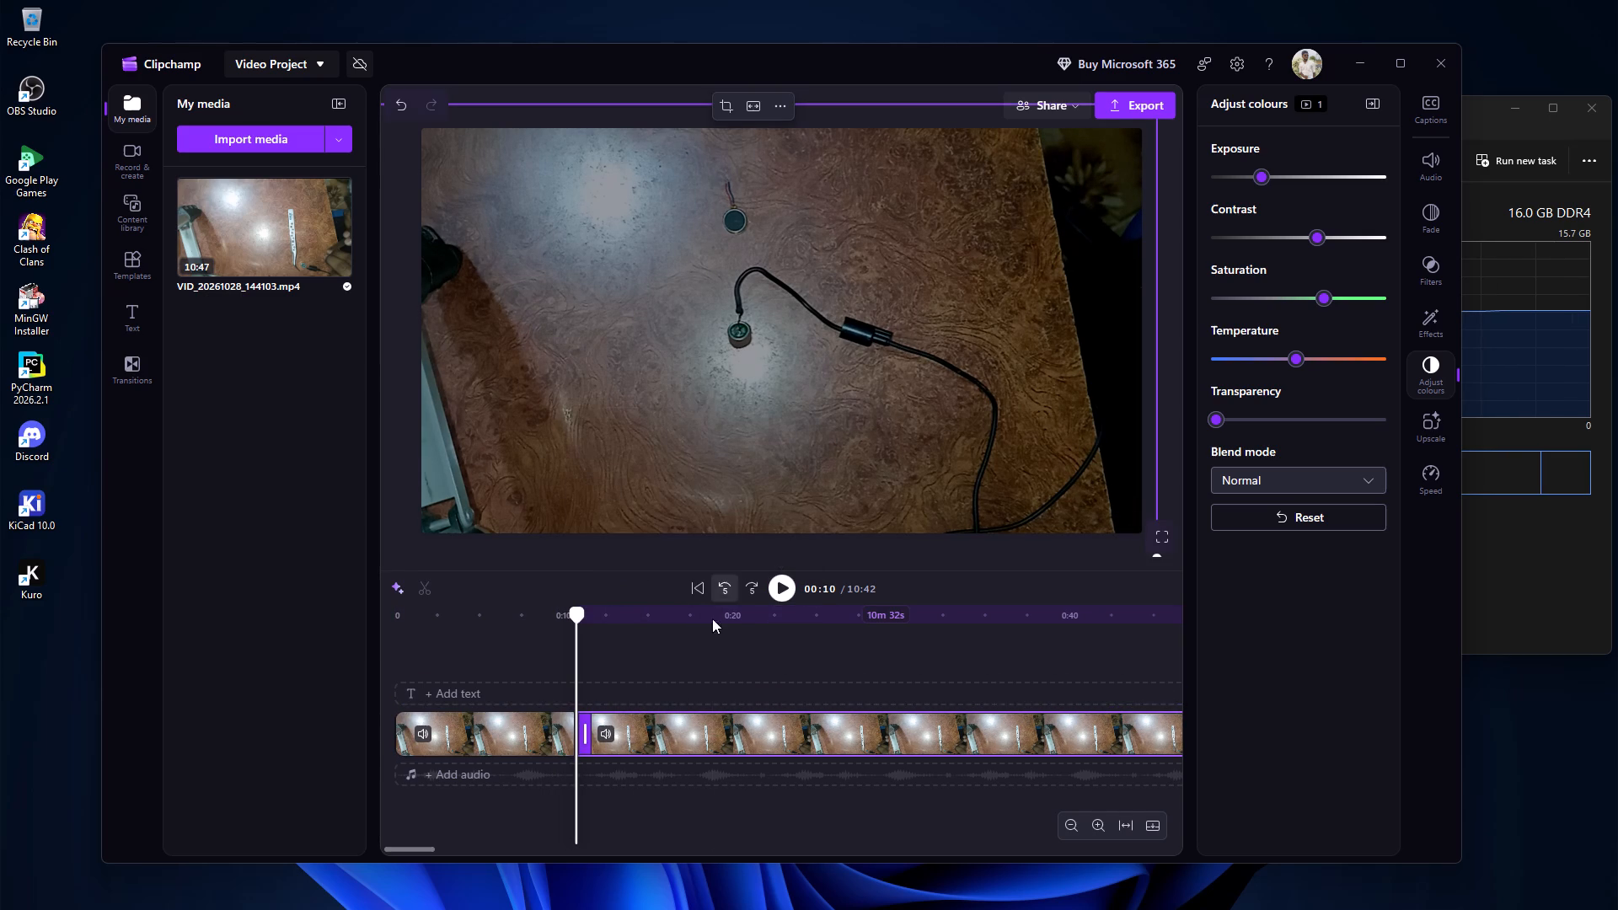
pyautogui.click(625, 735)
pyautogui.click(779, 590)
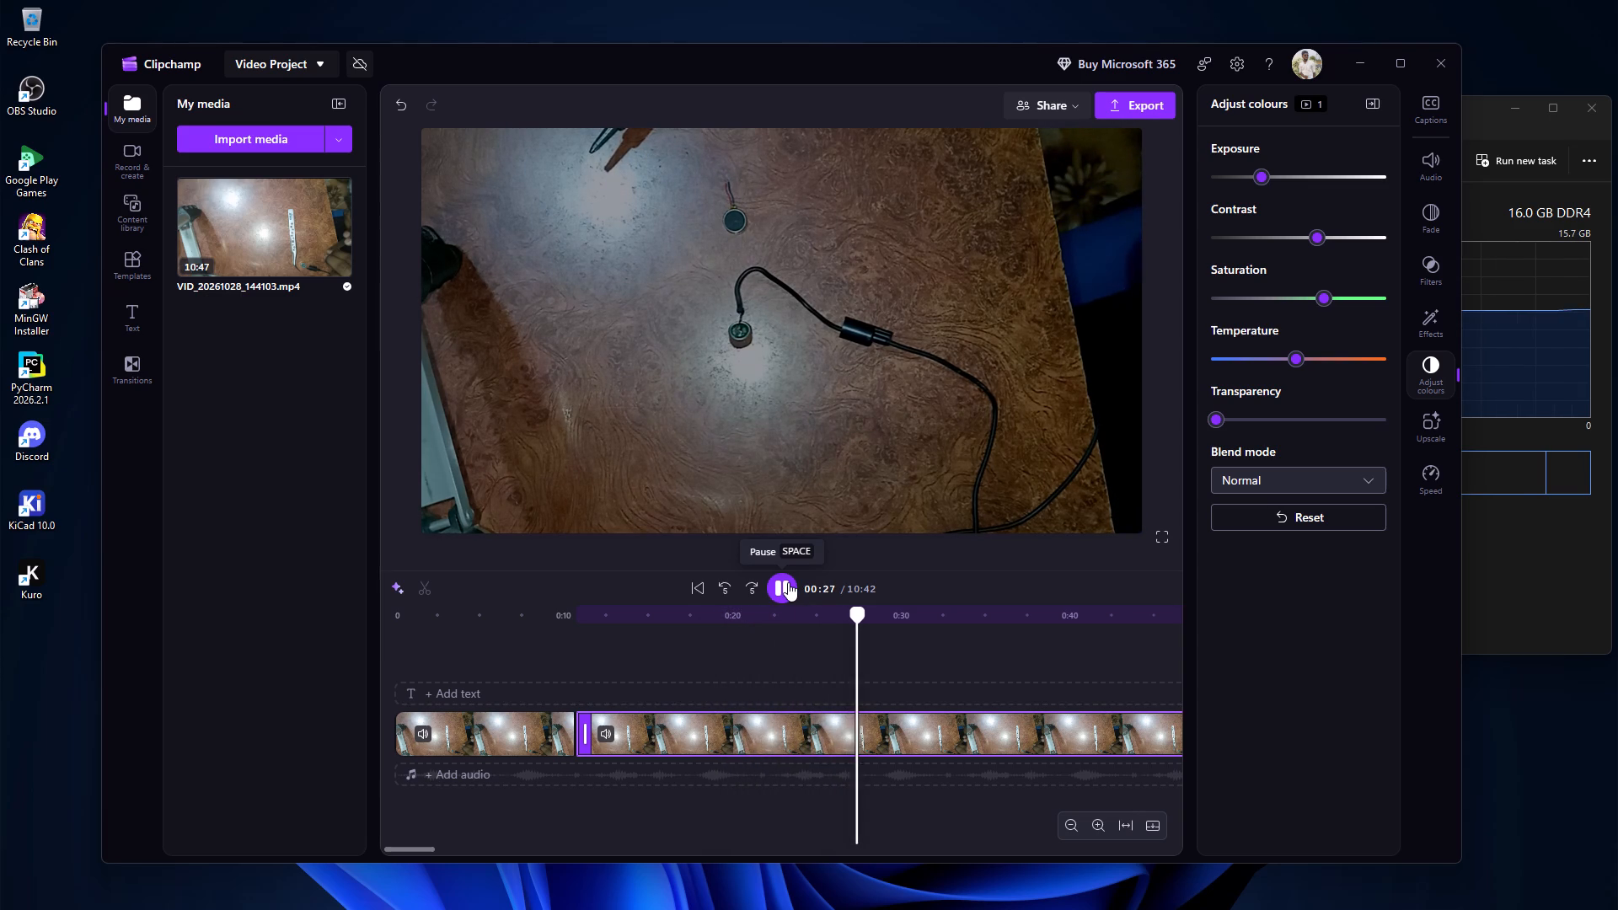
pyautogui.moveTo(866, 606); pyautogui.dragTo(832, 609)
pyautogui.click(786, 591)
pyautogui.click(787, 587)
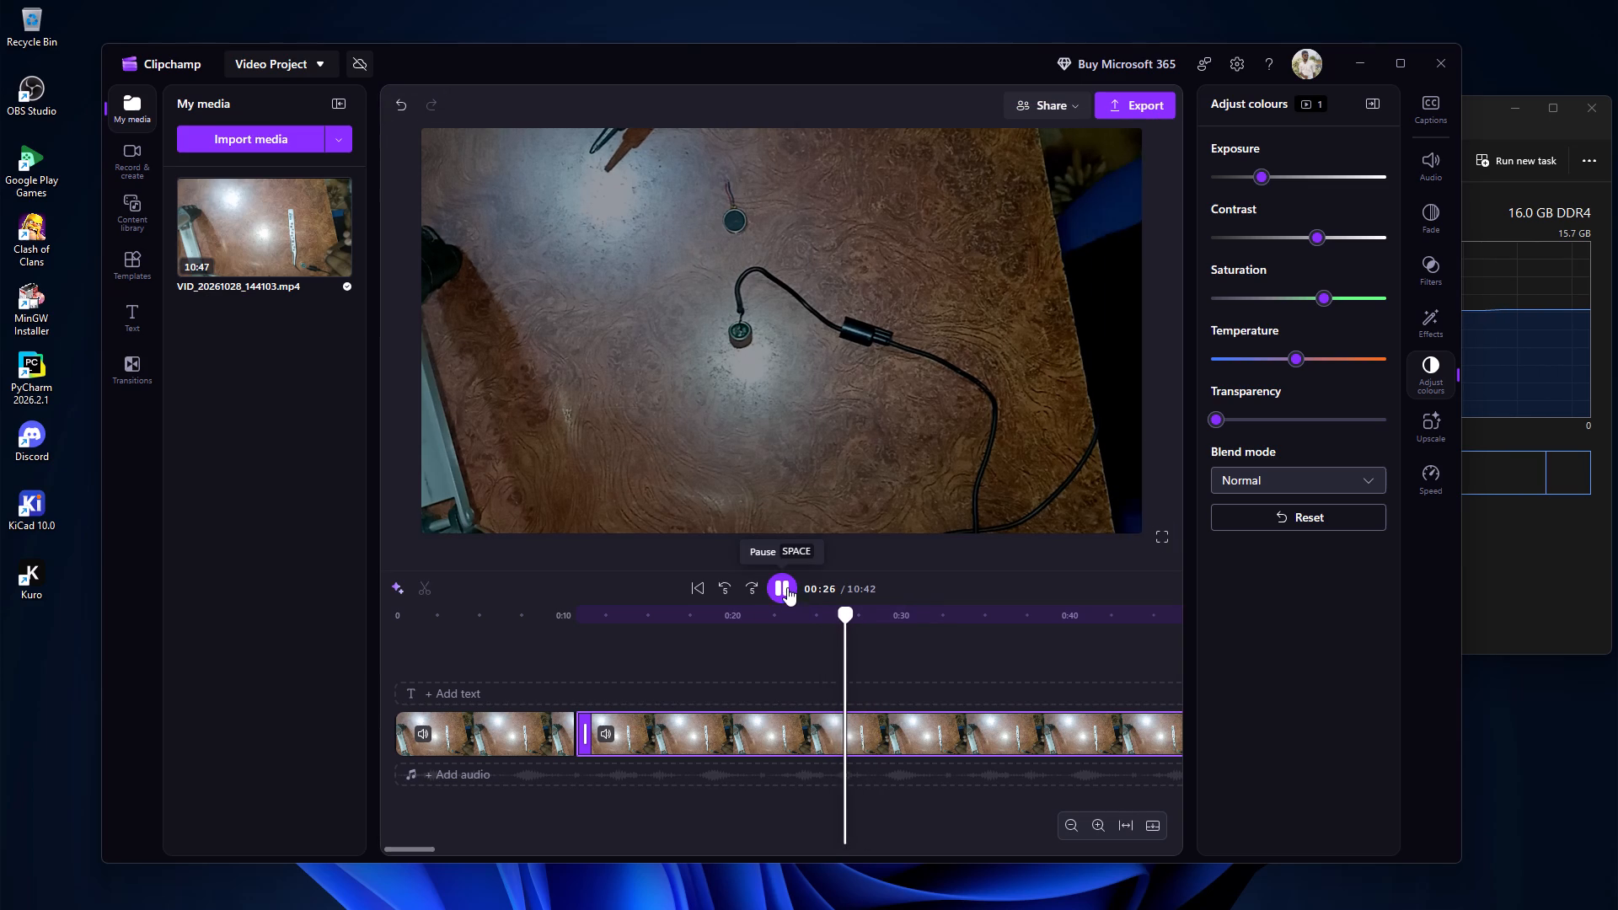
pyautogui.moveTo(849, 613); pyautogui.dragTo(820, 610)
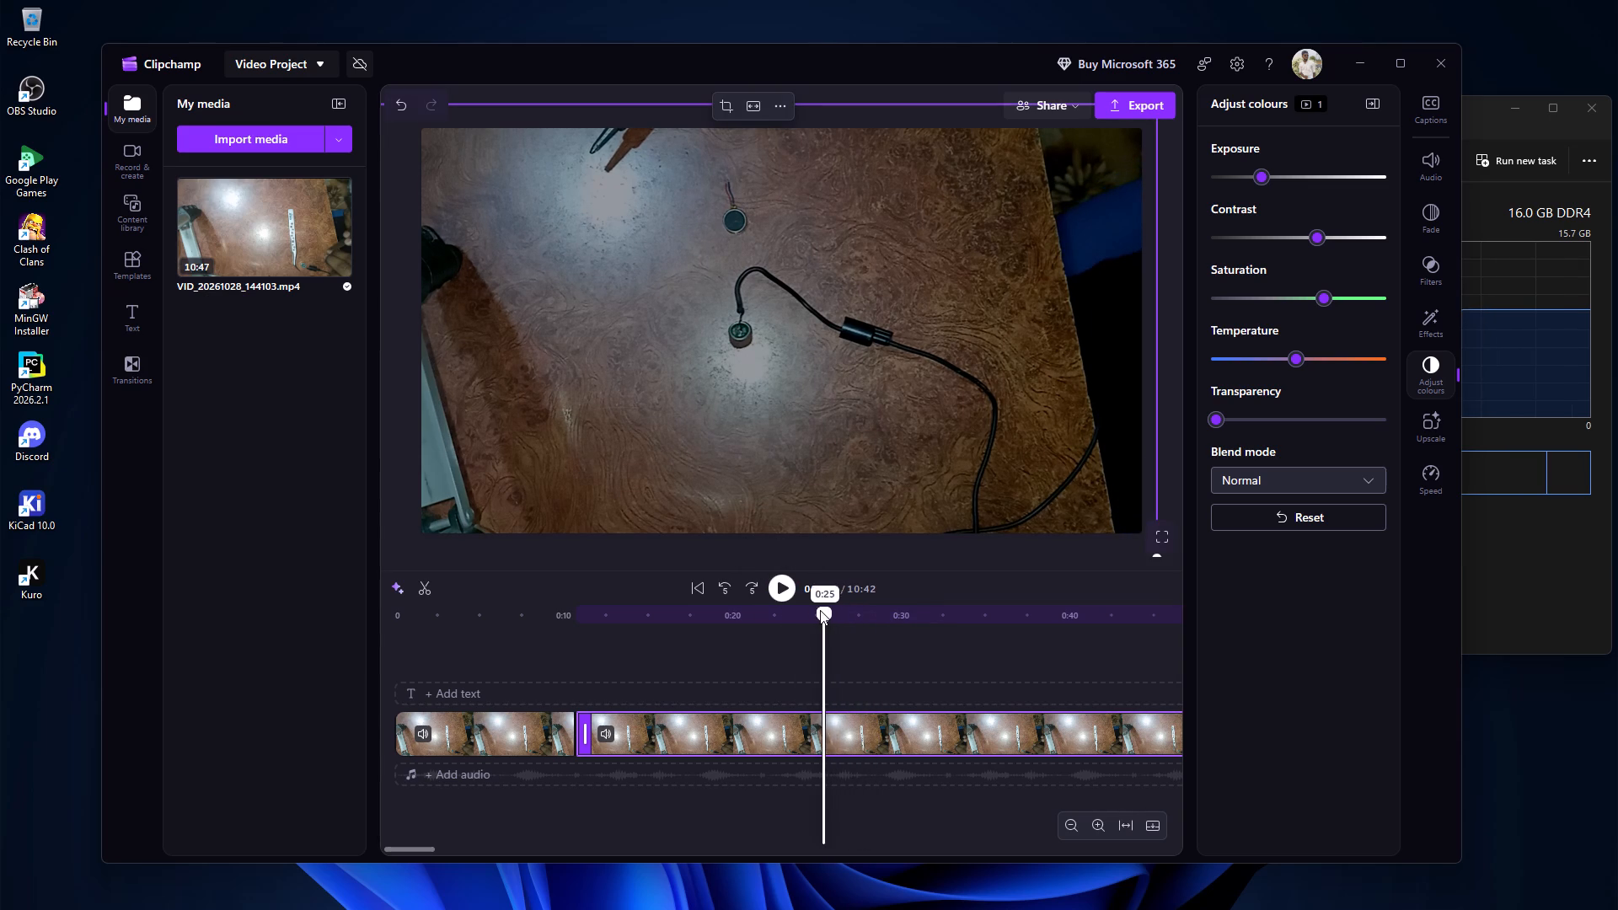
pyautogui.moveTo(820, 610); pyautogui.dragTo(814, 610)
pyautogui.click(790, 593)
pyautogui.click(782, 595)
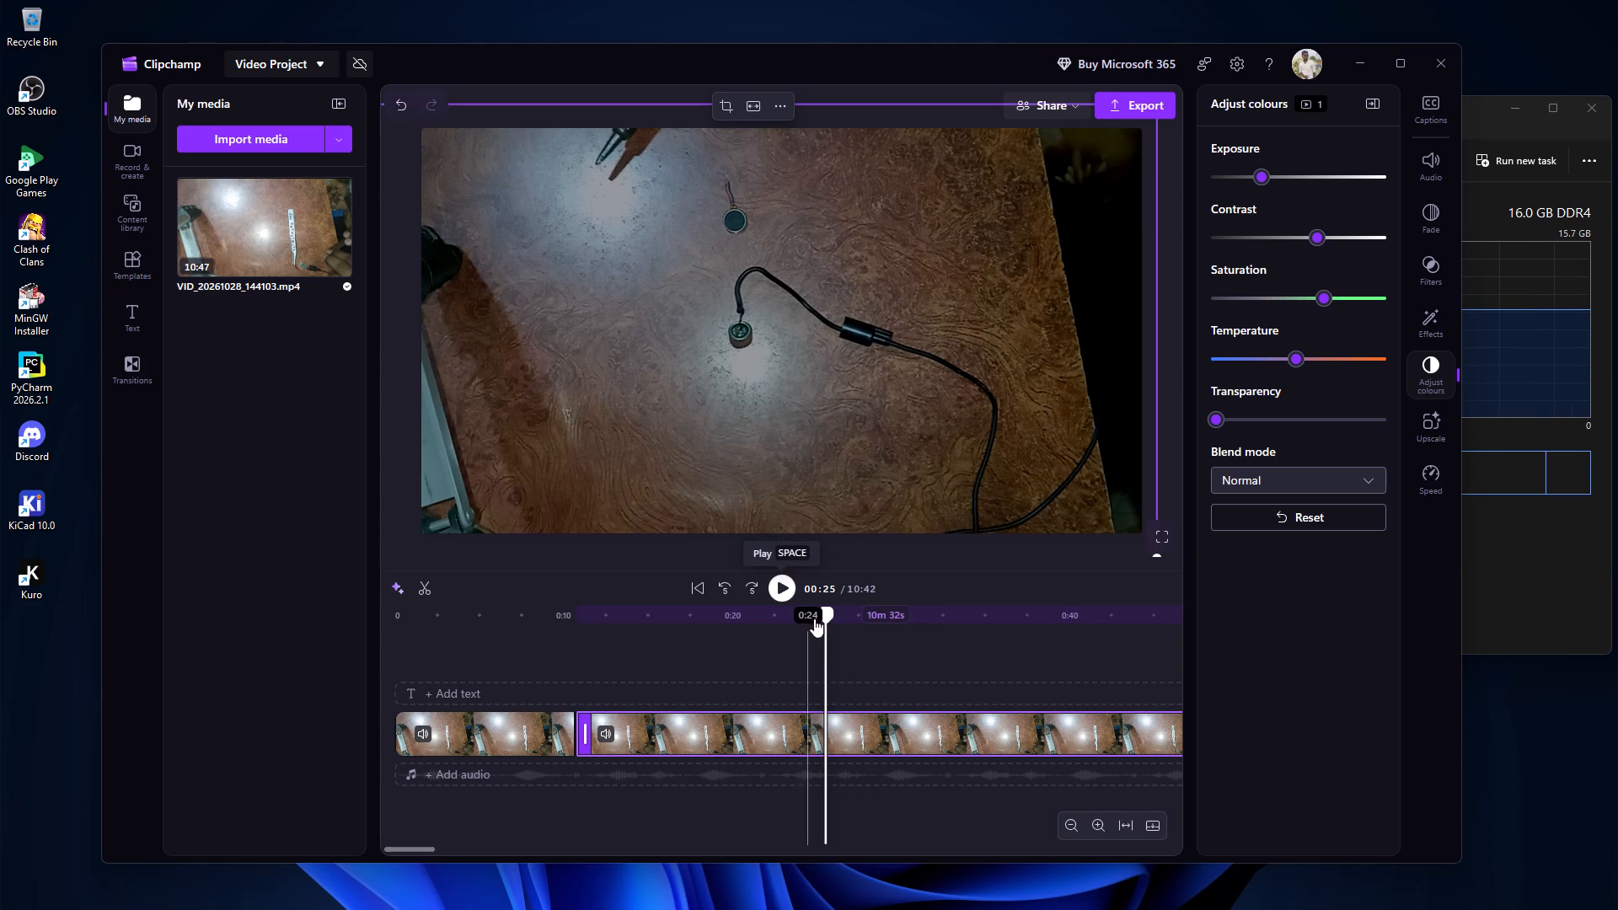
pyautogui.moveTo(829, 615); pyautogui.dragTo(820, 615)
pyautogui.rightClick(779, 731)
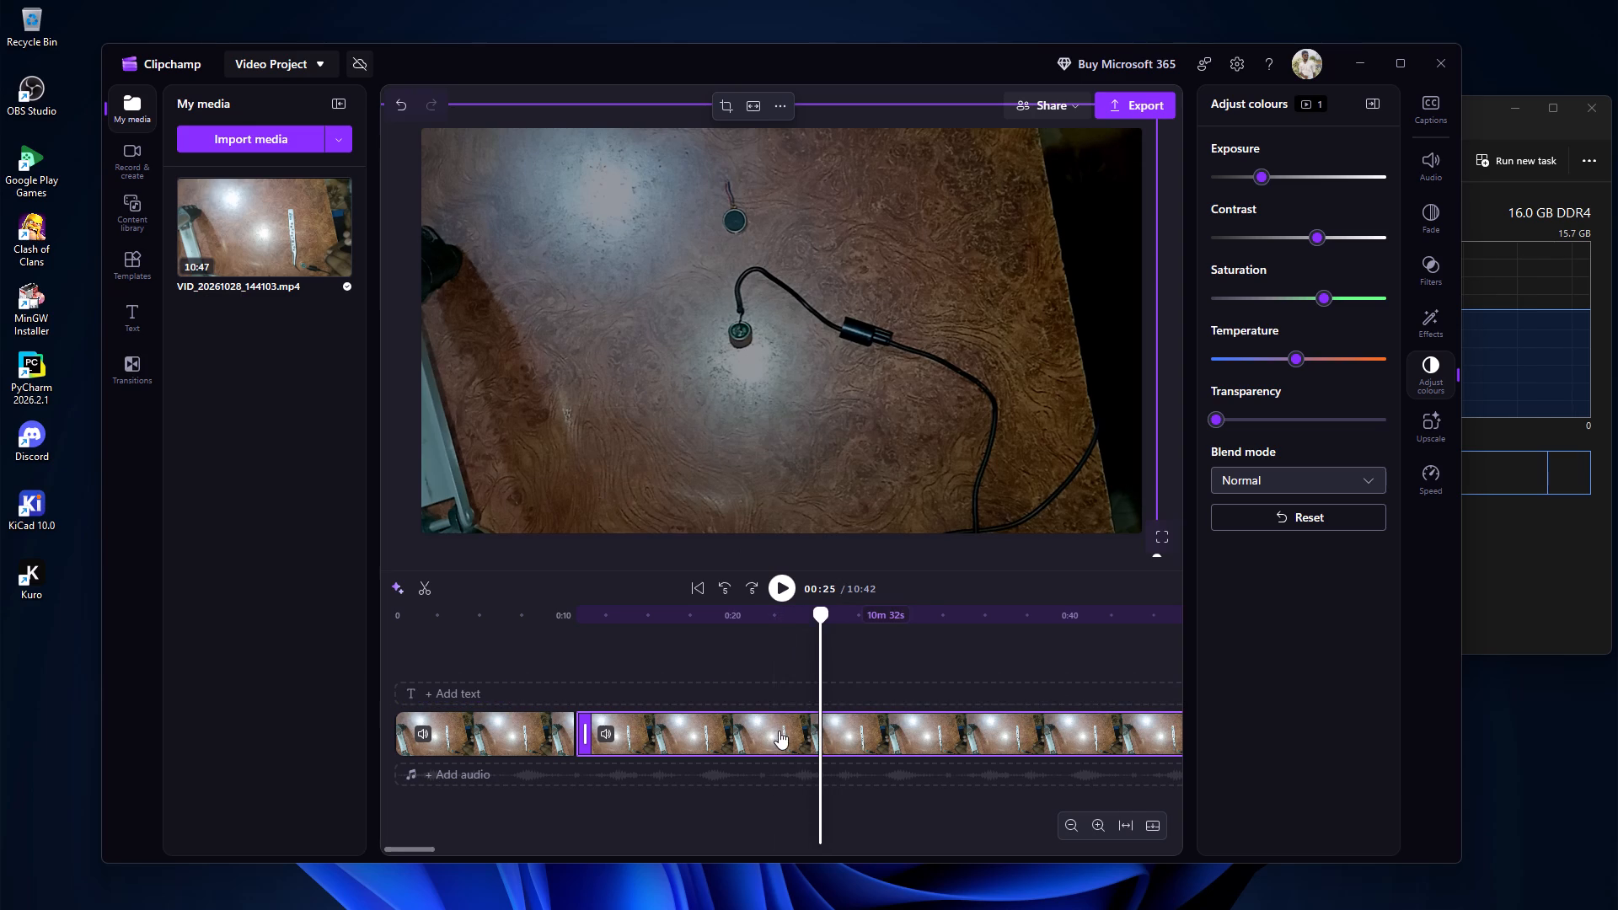
pyautogui.click(820, 505)
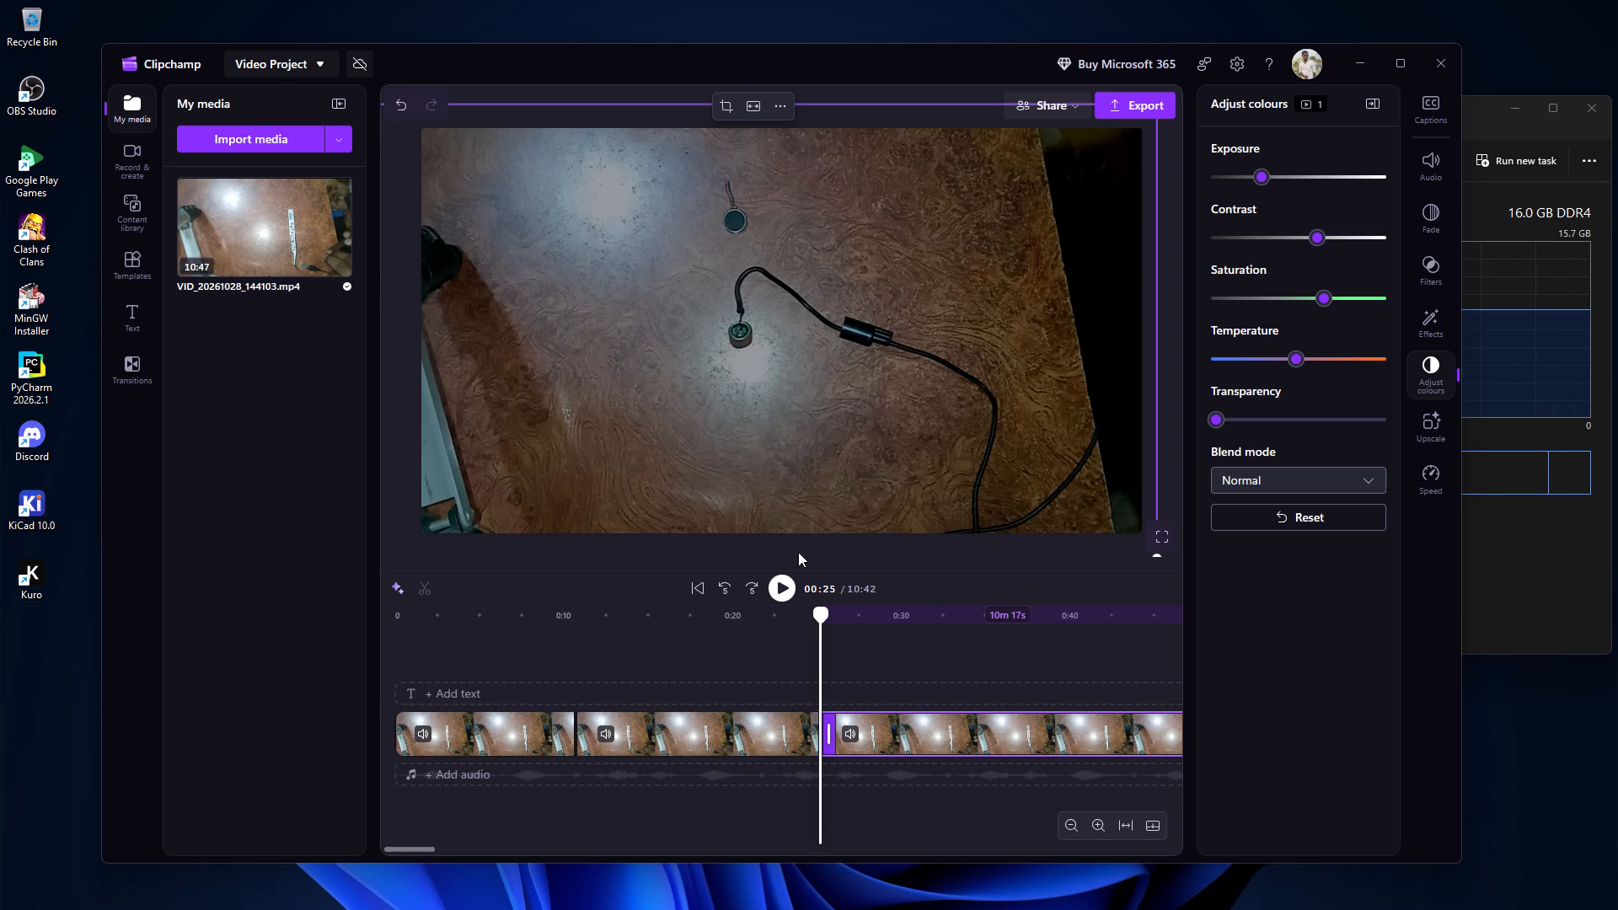
# Delete the segment between 00:10 and 00:25 and close the gap by moving the remaining clip against the first segment.
pyautogui.click(745, 736)
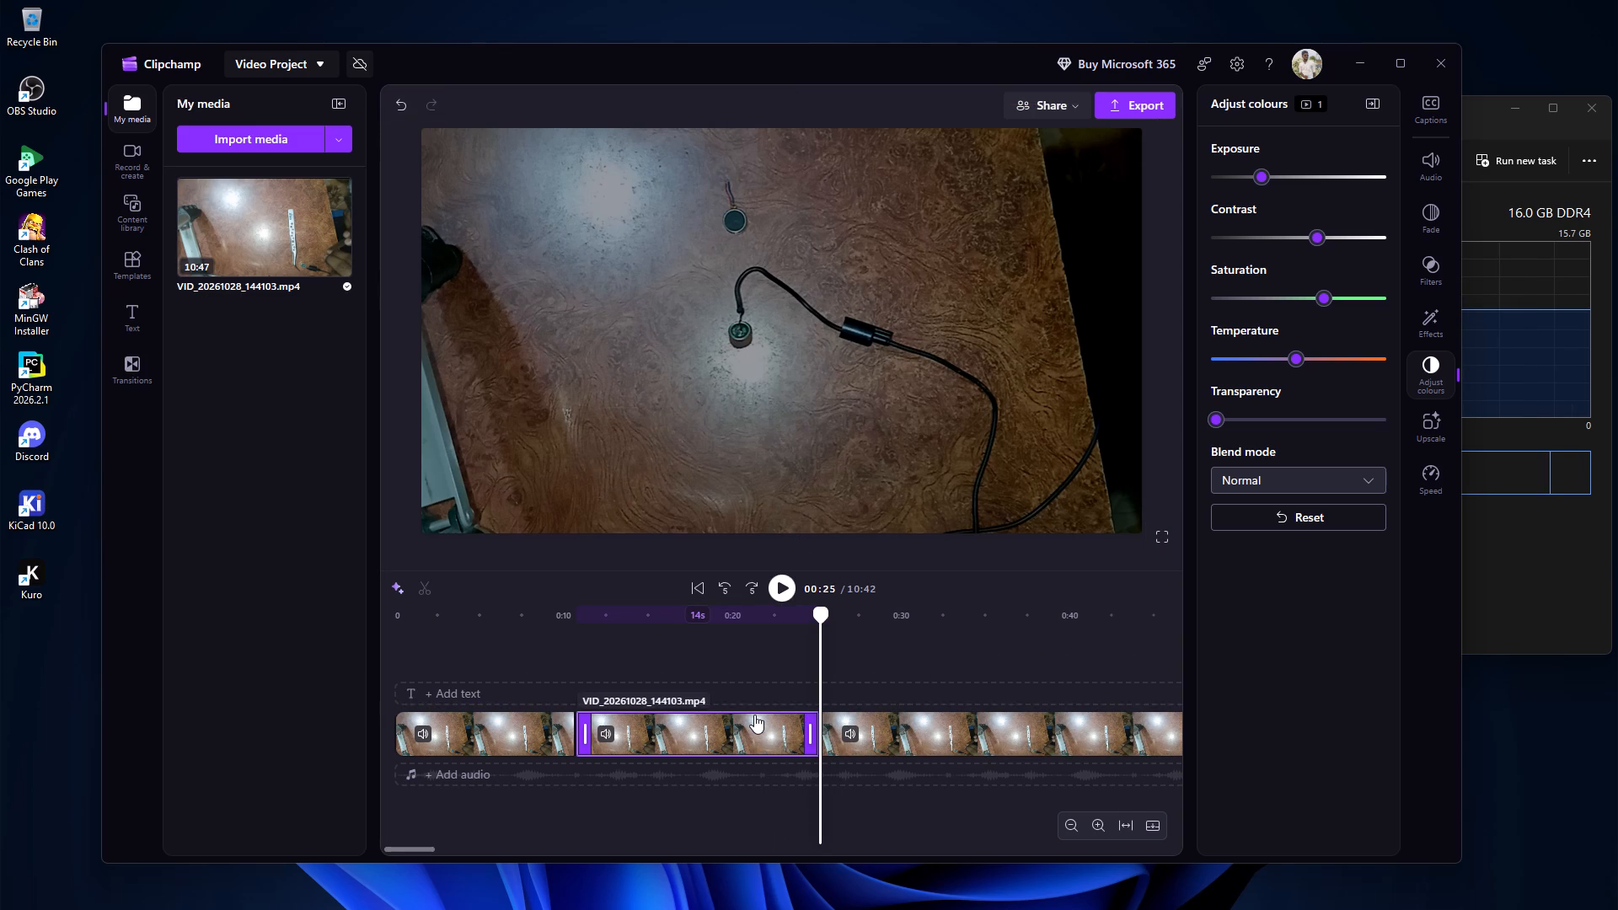
pyautogui.press('Delete')
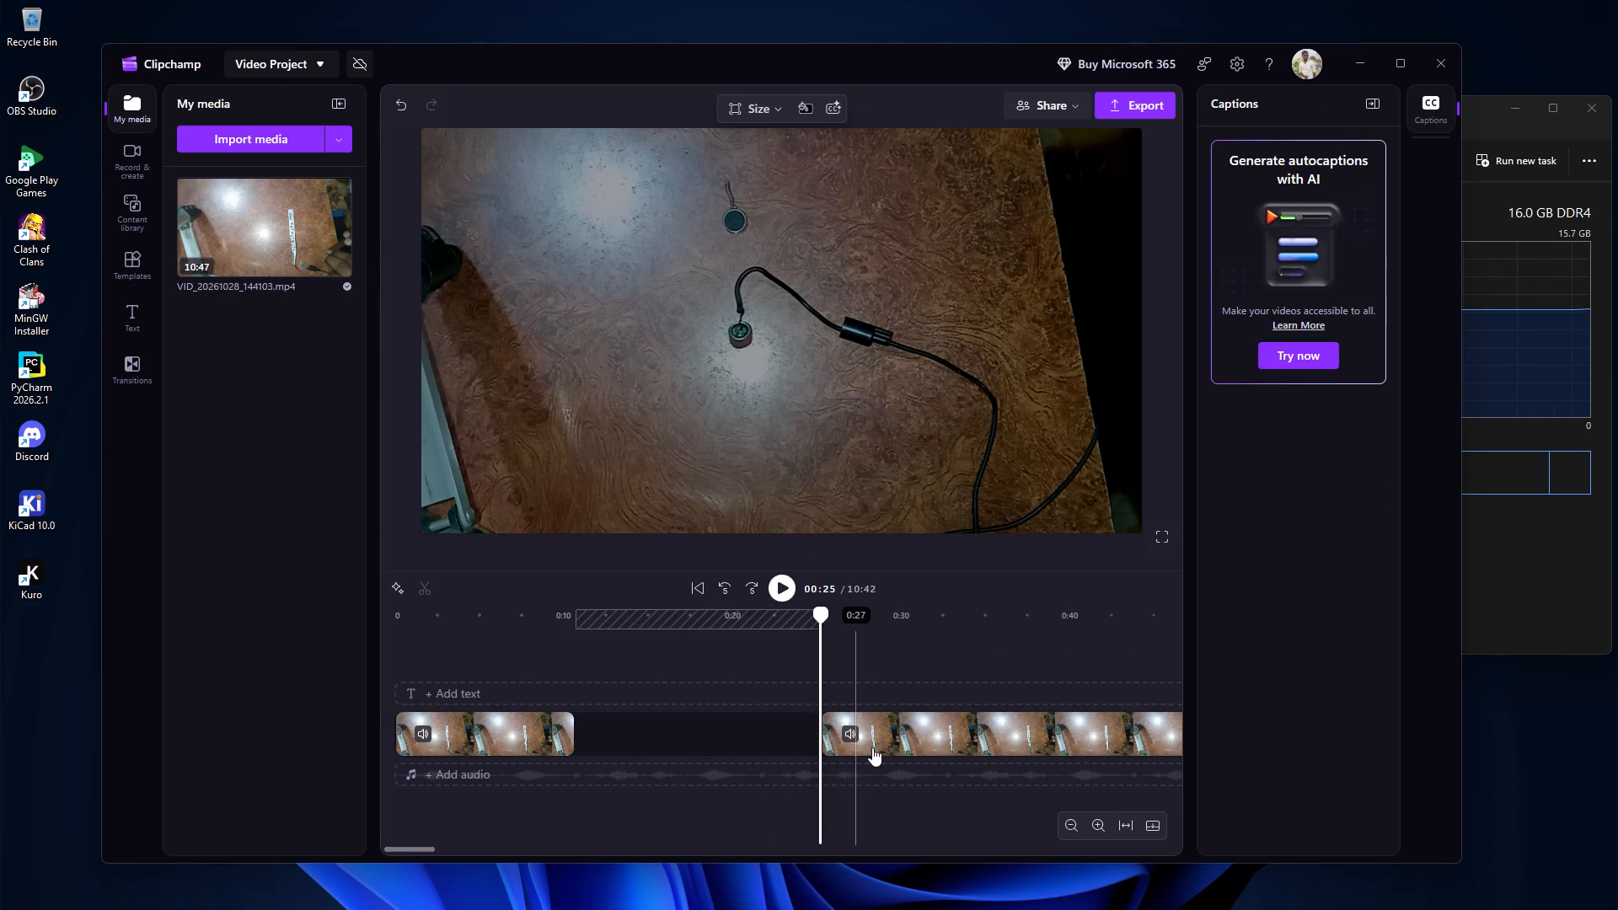
pyautogui.moveTo(873, 740); pyautogui.dragTo(622, 753)
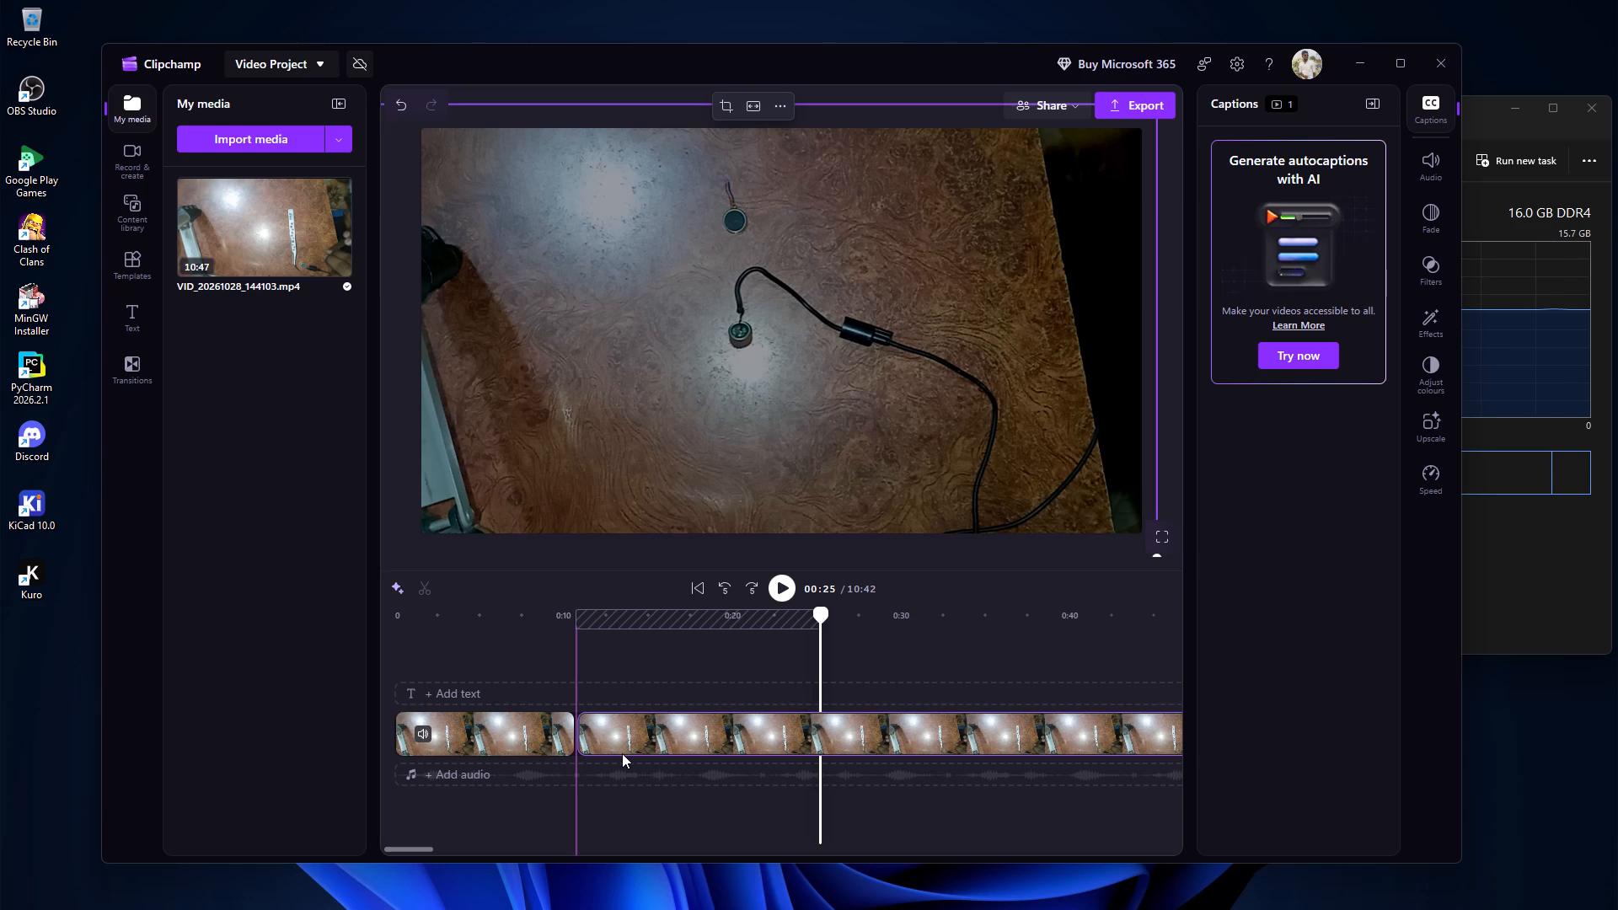
pyautogui.moveTo(622, 753); pyautogui.dragTo(621, 753)
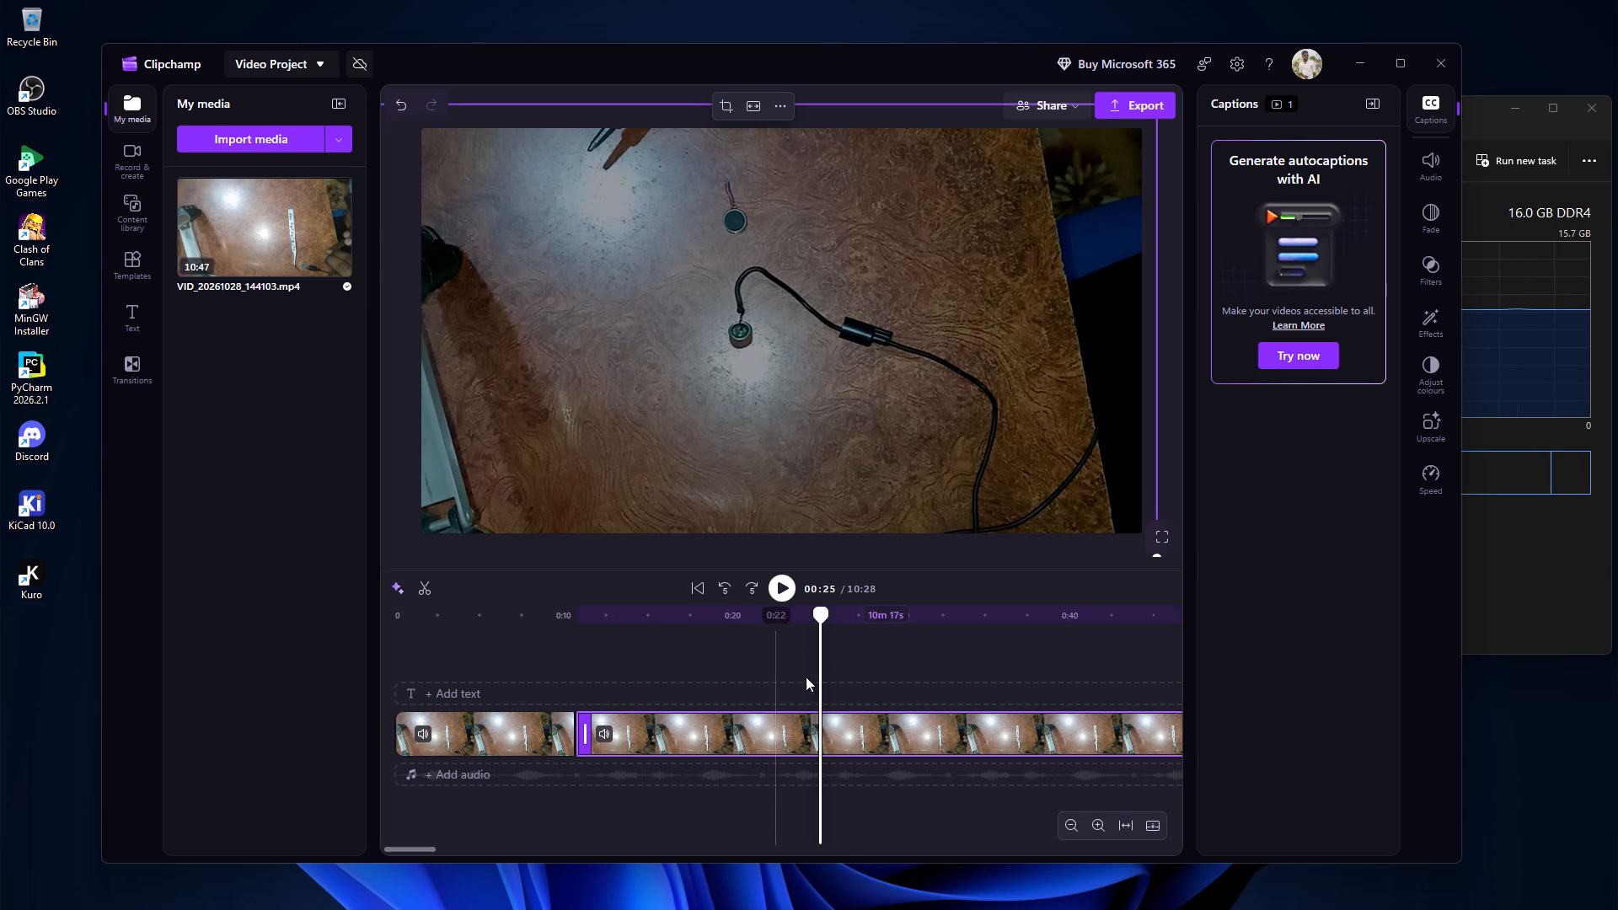
# Play the footage from just before the join at 00:10, maximising the editor window and collapsing the captions pane.
pyautogui.moveTo(816, 612); pyautogui.dragTo(555, 672)
pyautogui.click(789, 593)
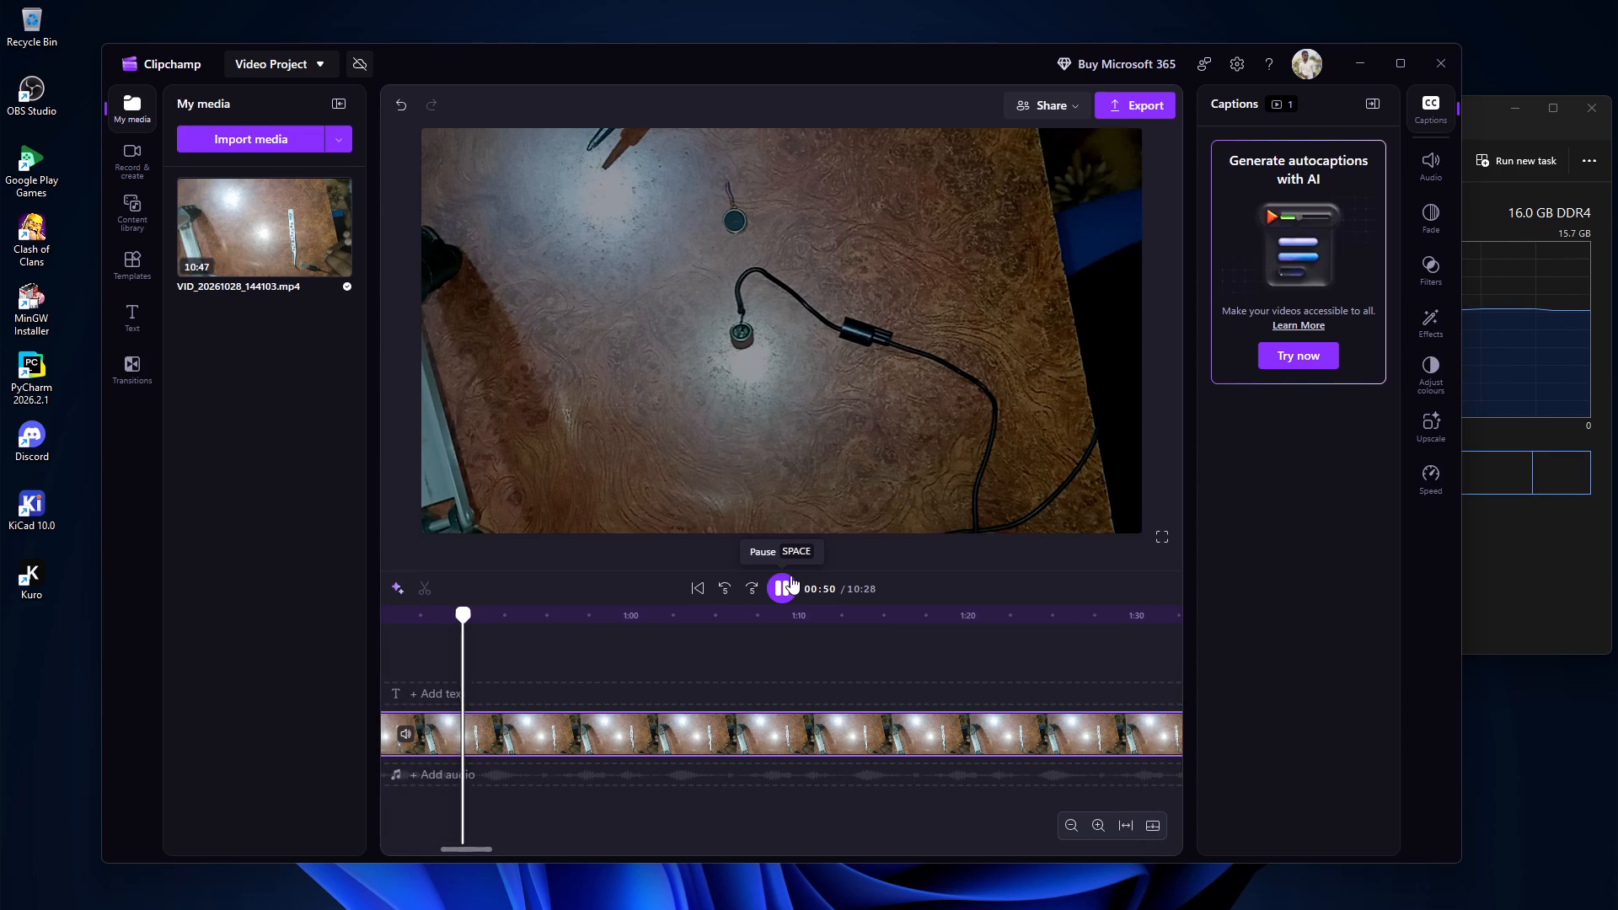
pyautogui.click(1393, 67)
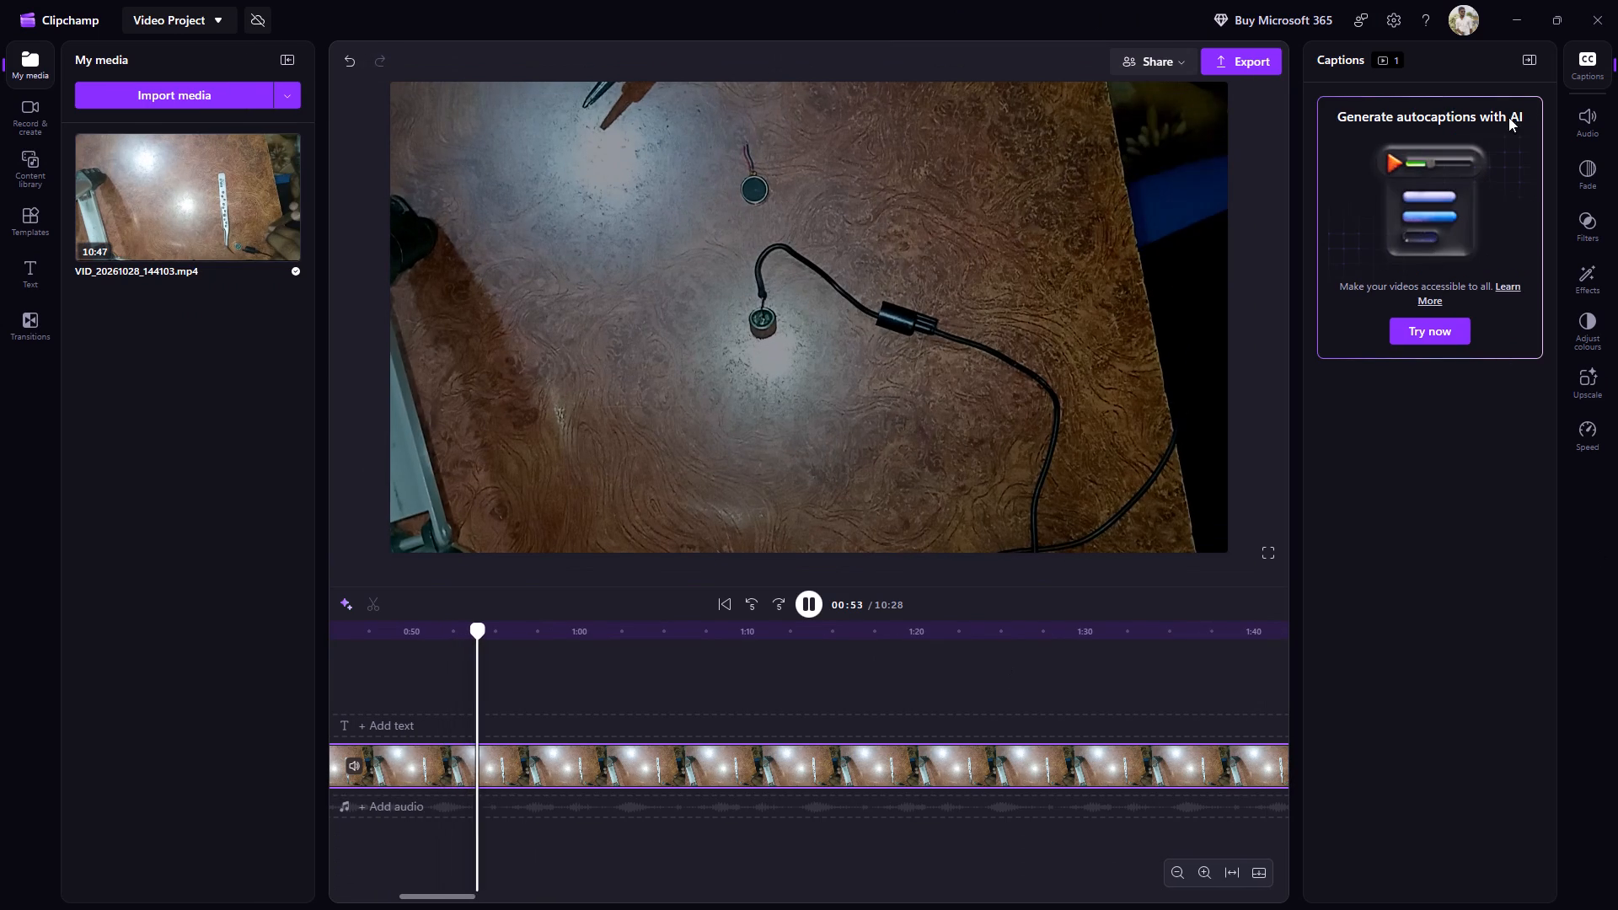
pyautogui.click(1522, 59)
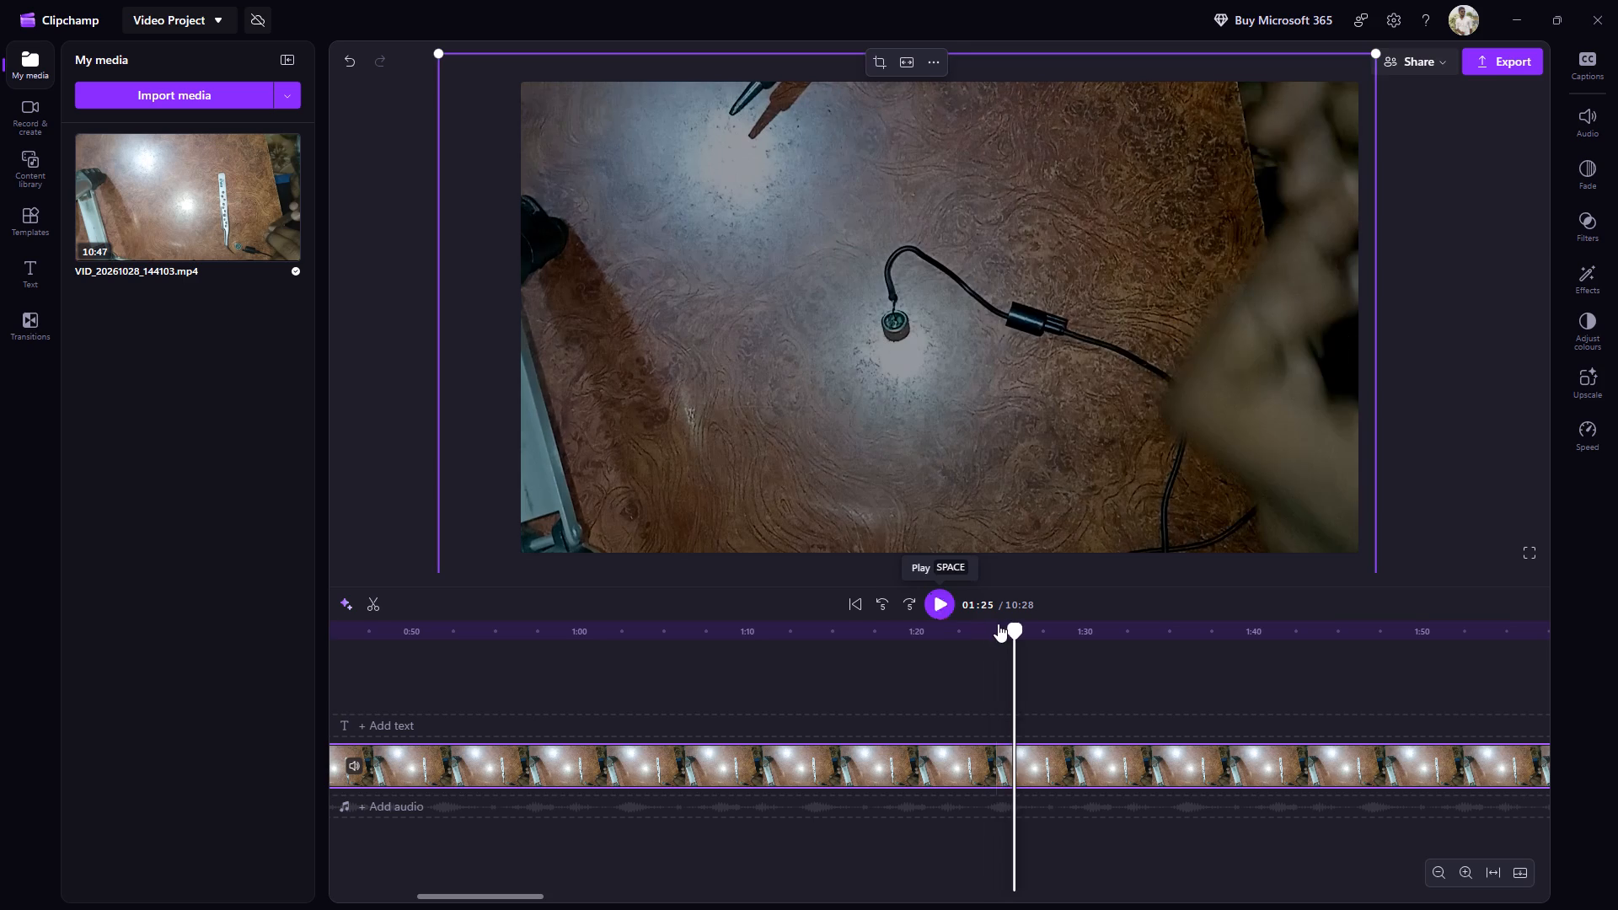
# Replay the footage from around 01:13 to 01:24 and split the long clip at 01:20.
pyautogui.moveTo(1013, 630); pyautogui.dragTo(927, 654)
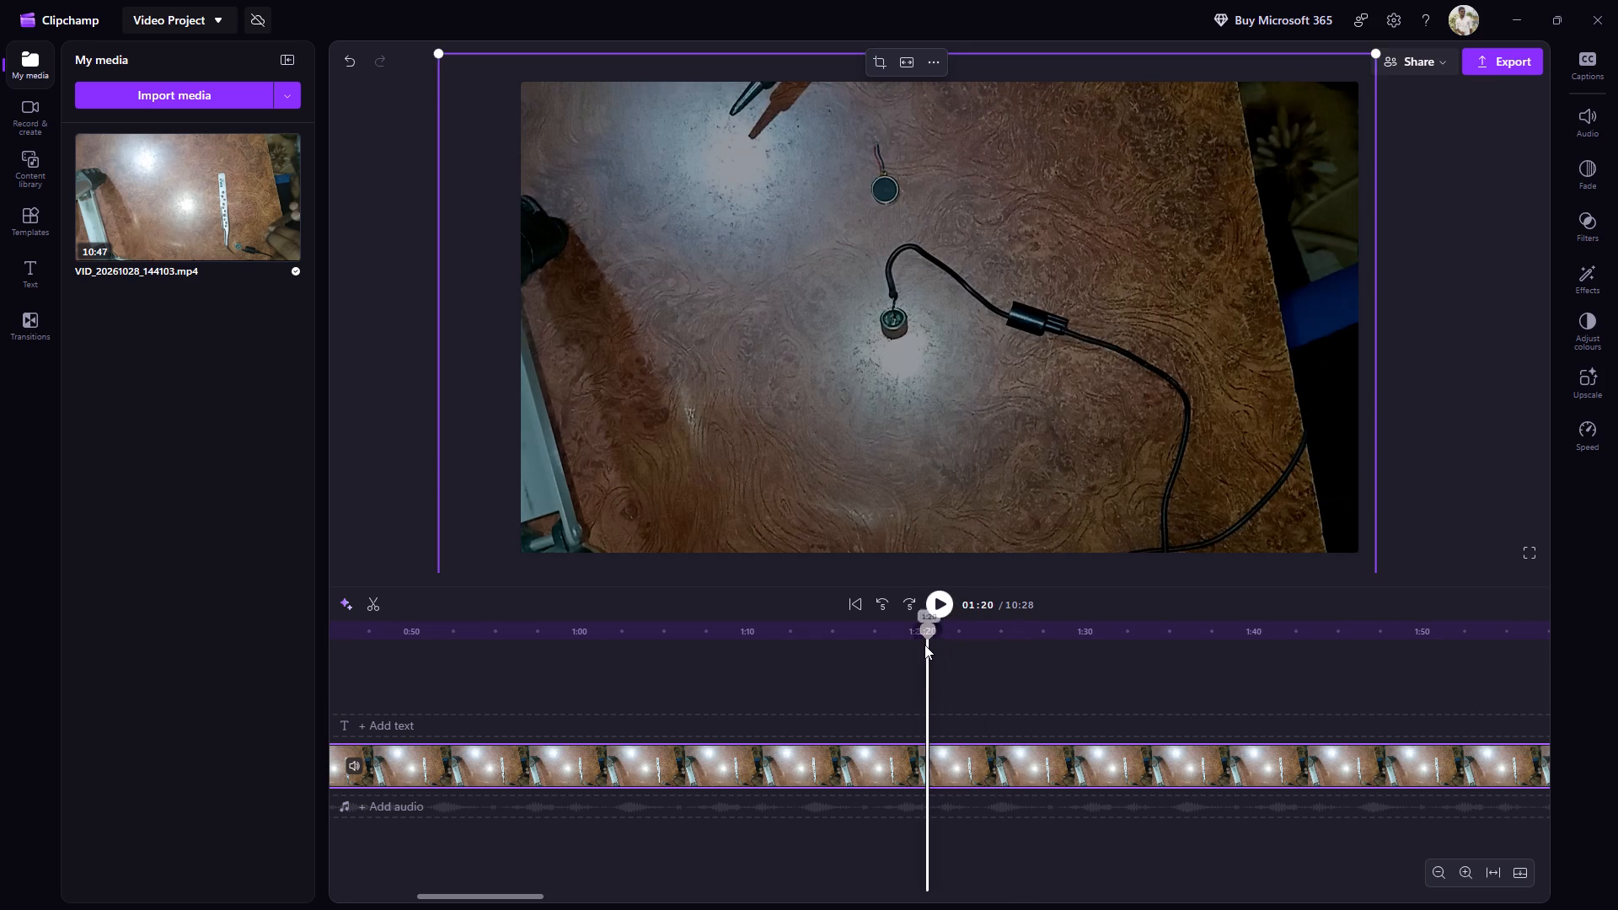
pyautogui.click(937, 596)
pyautogui.click(935, 601)
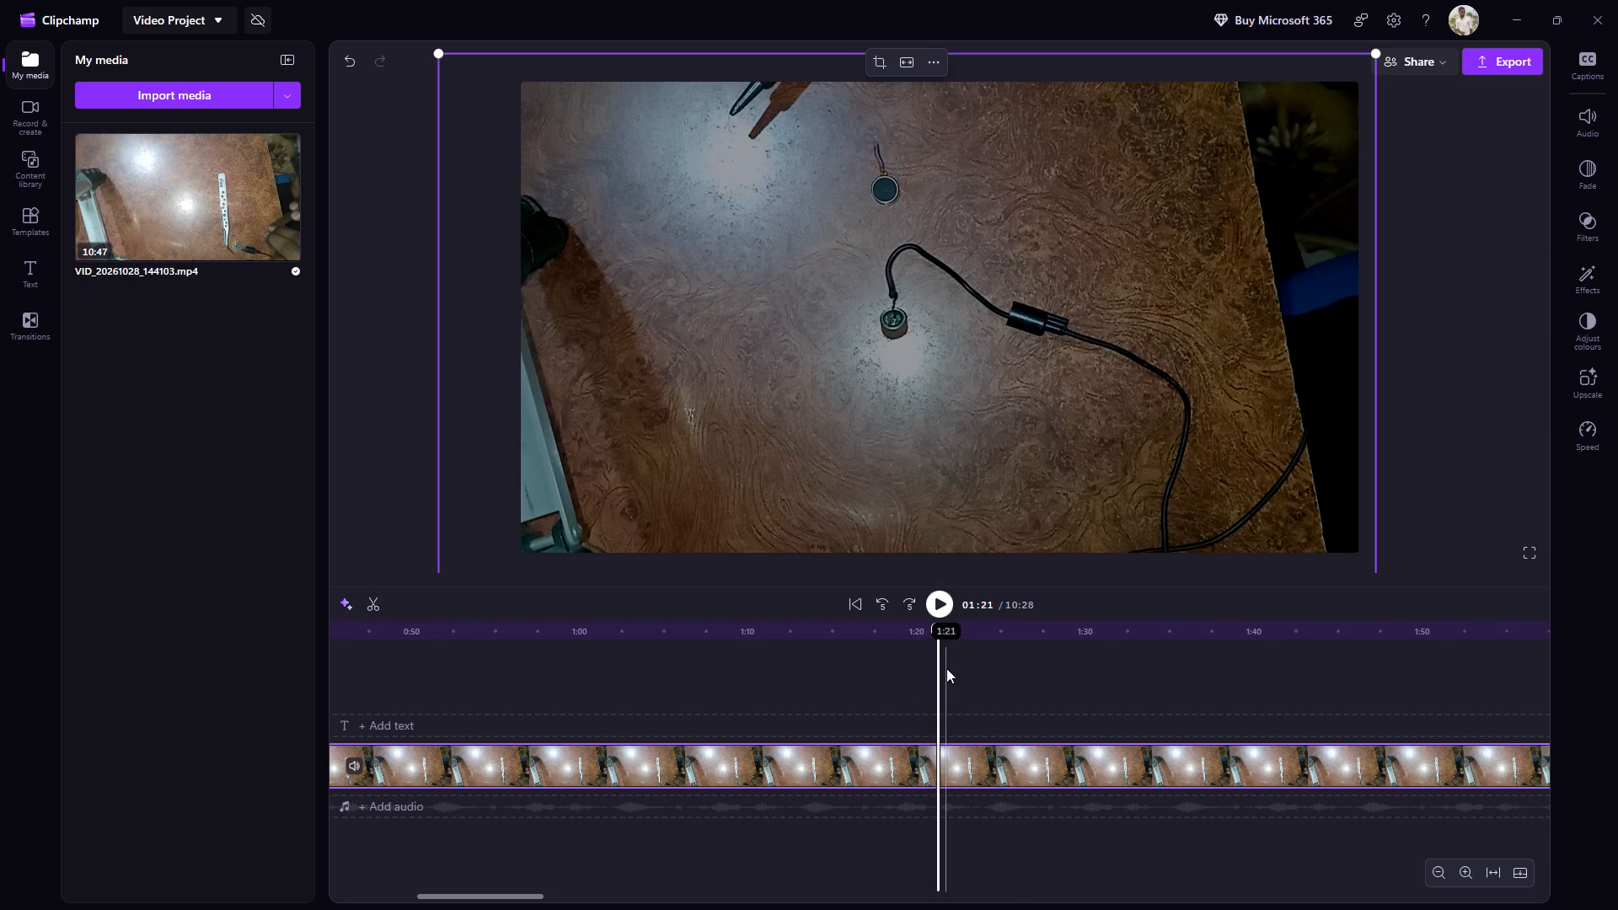
pyautogui.moveTo(935, 643); pyautogui.dragTo(806, 682)
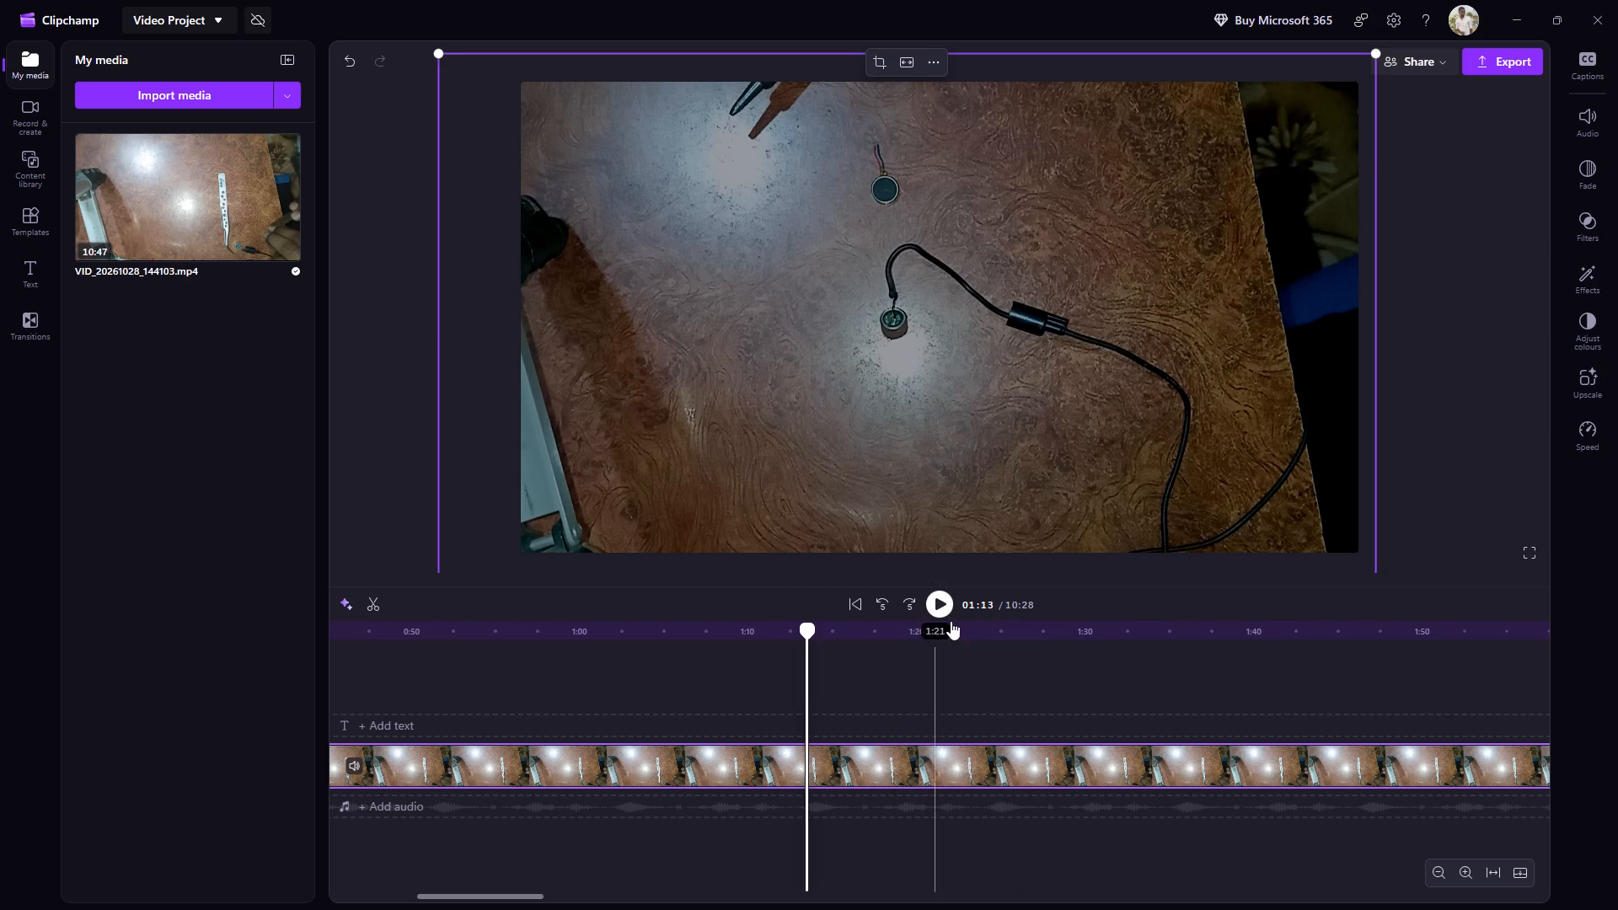
pyautogui.click(943, 596)
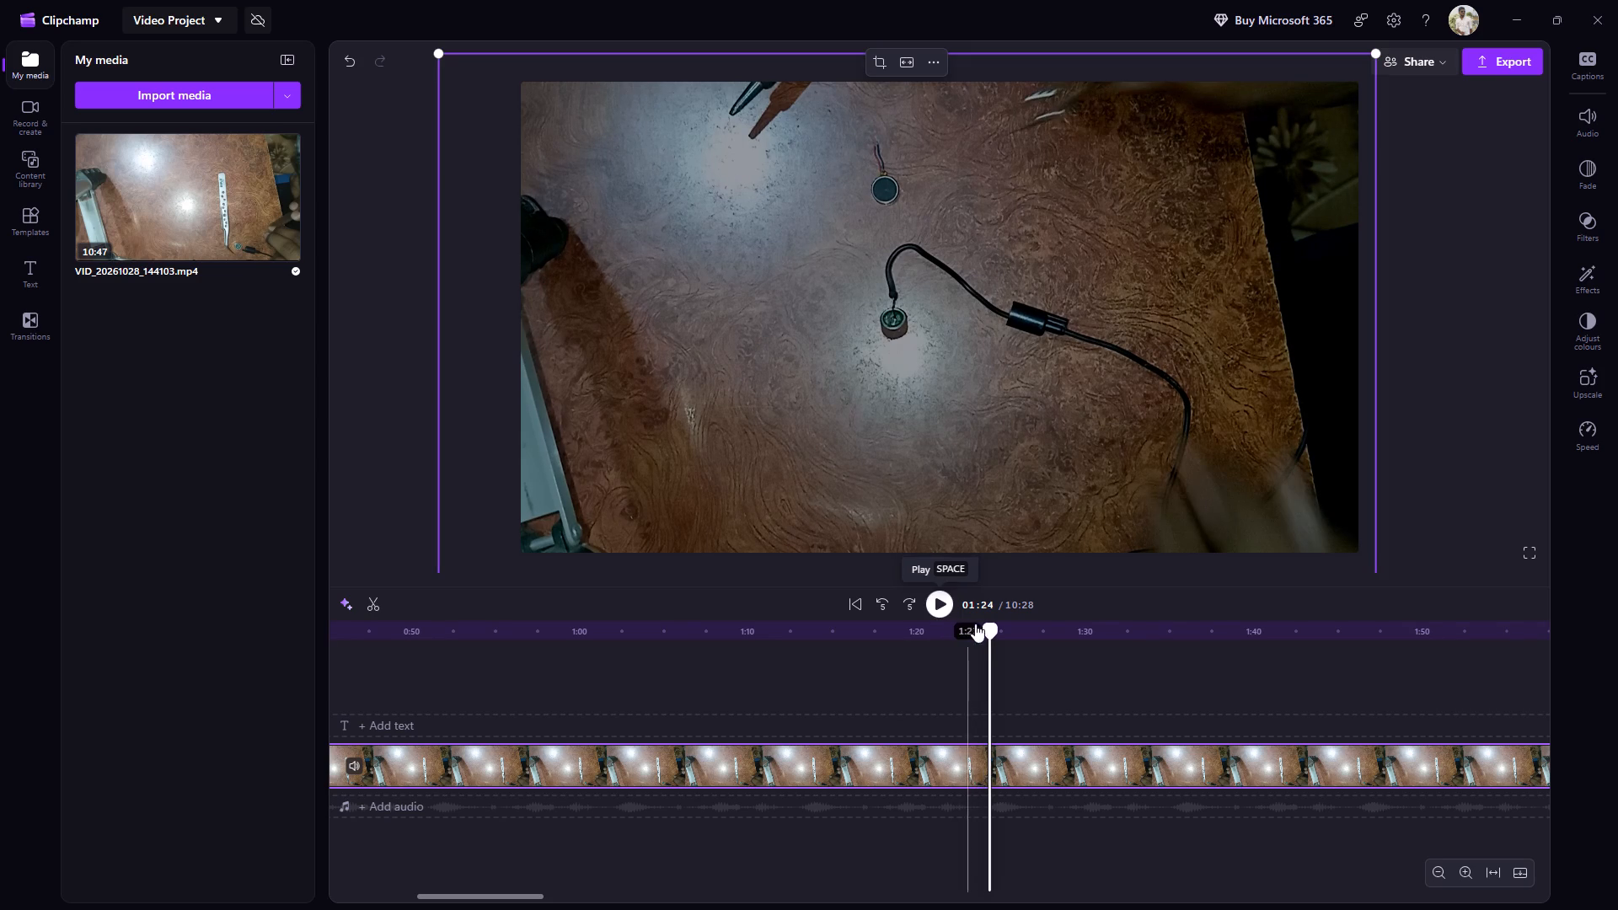
pyautogui.moveTo(987, 625); pyautogui.dragTo(918, 627)
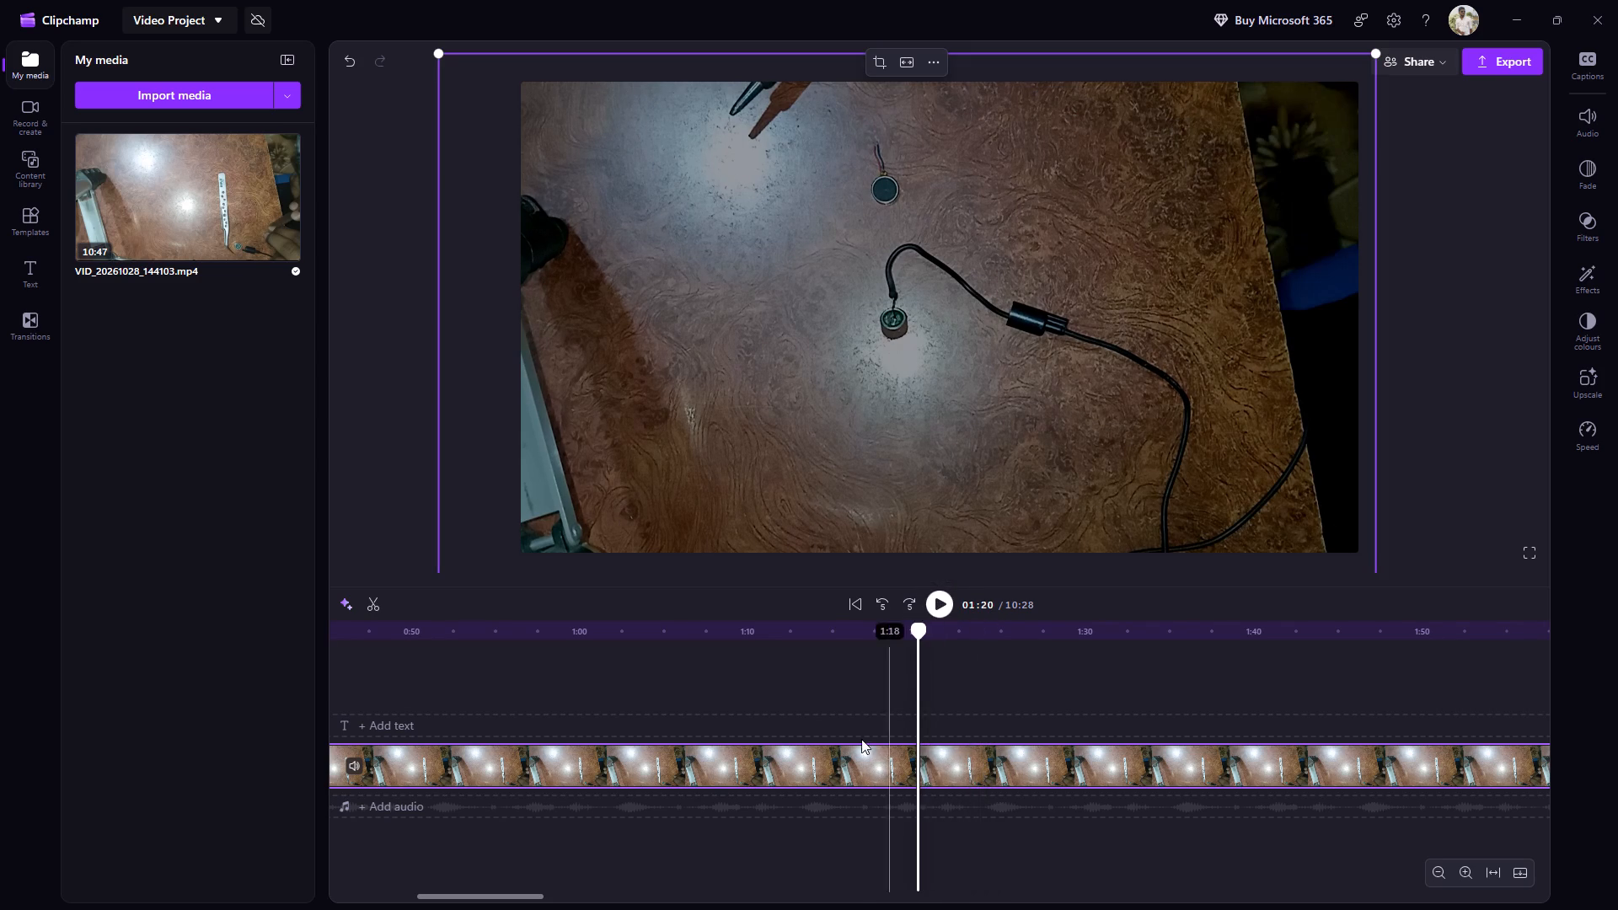
pyautogui.rightClick(897, 768)
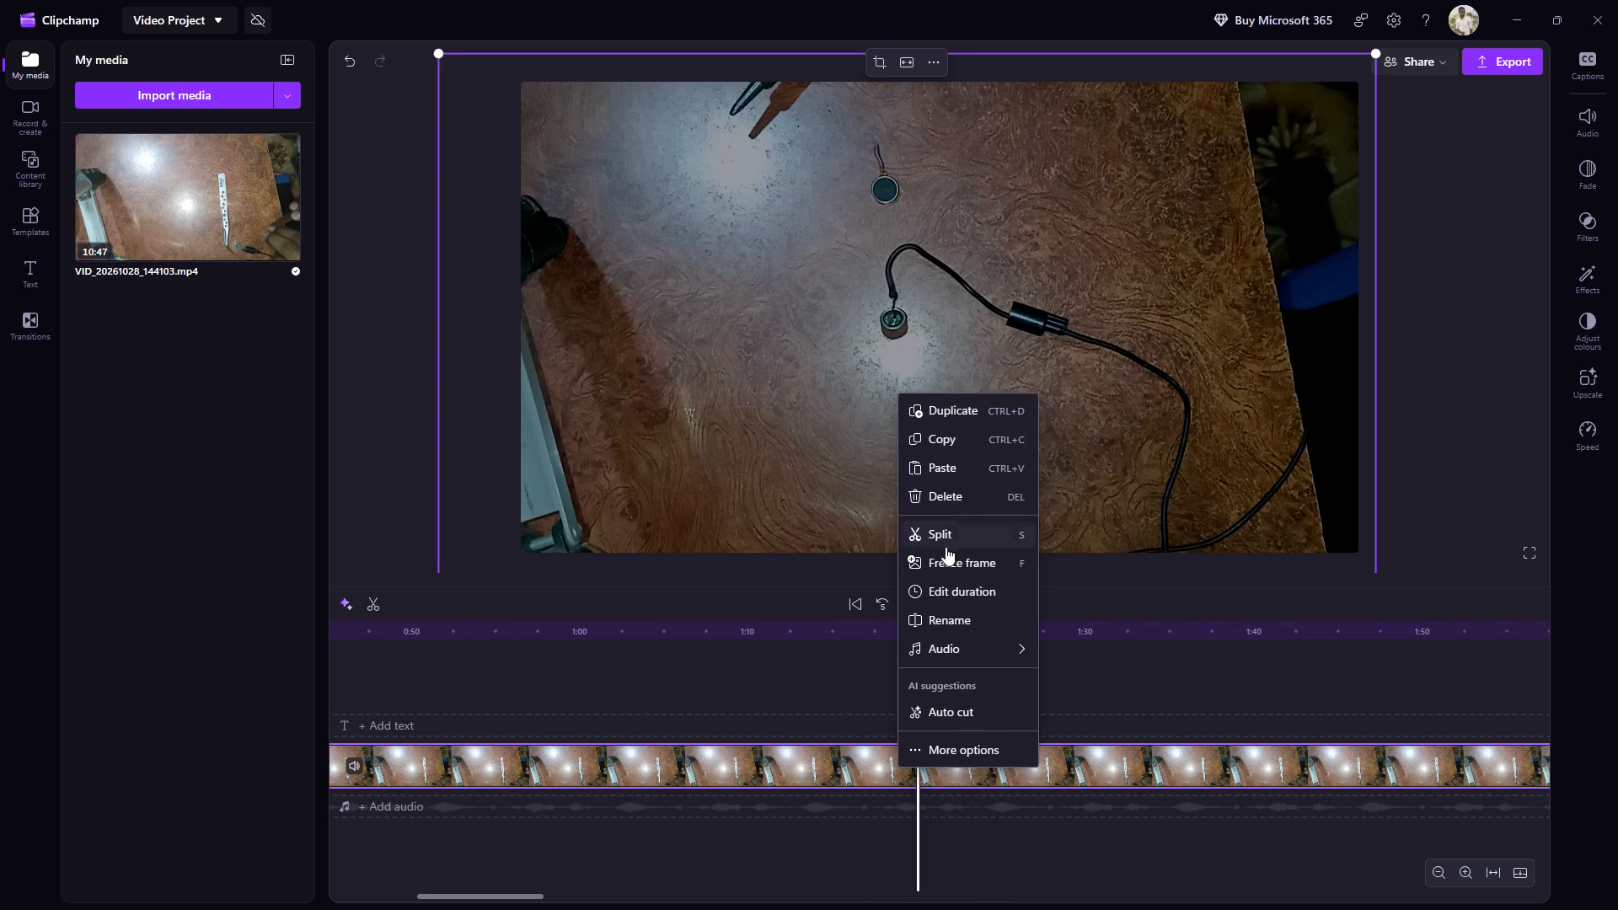
pyautogui.click(950, 540)
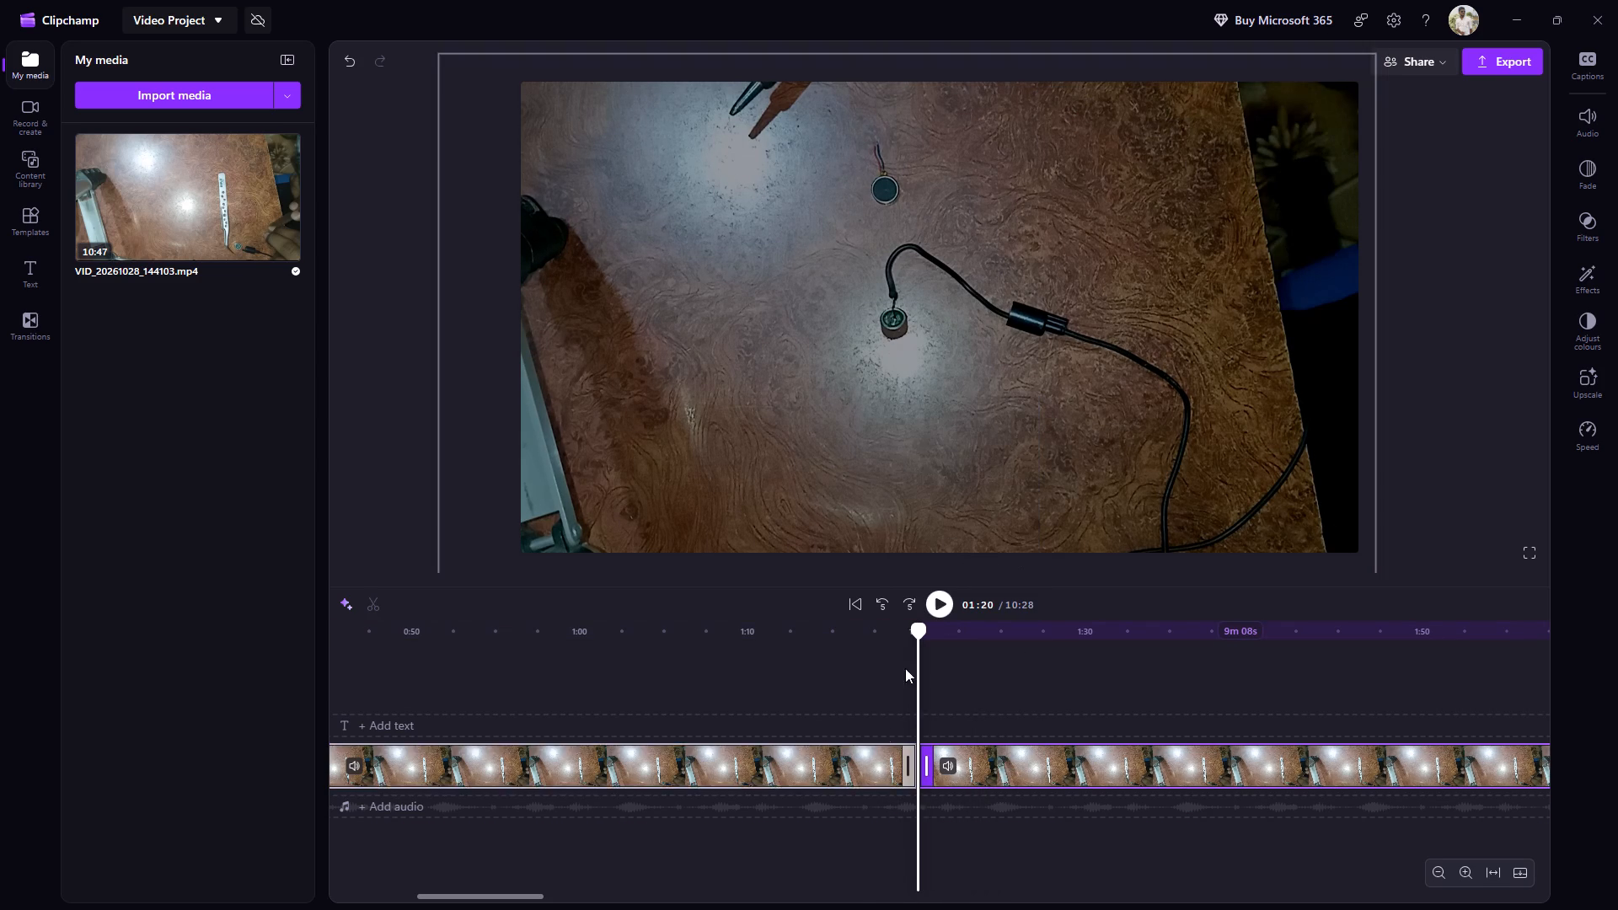
# Delete the segment before the 01:20 split and move the remaining clip back against the opening segment, leaving no gap.
pyautogui.click(826, 764)
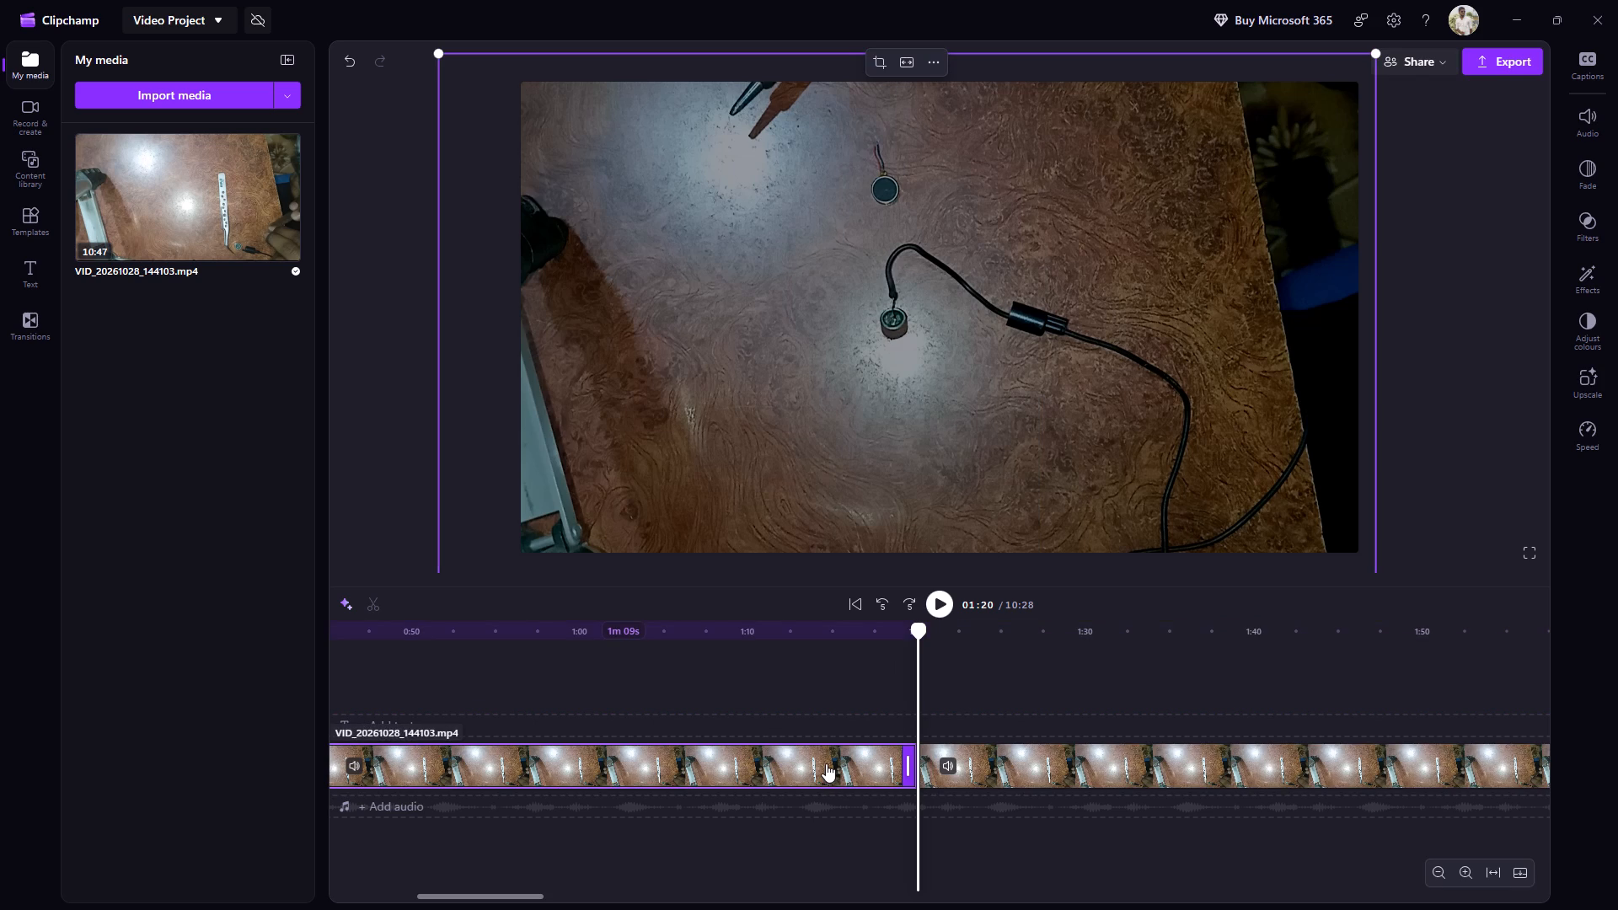
pyautogui.press('Delete')
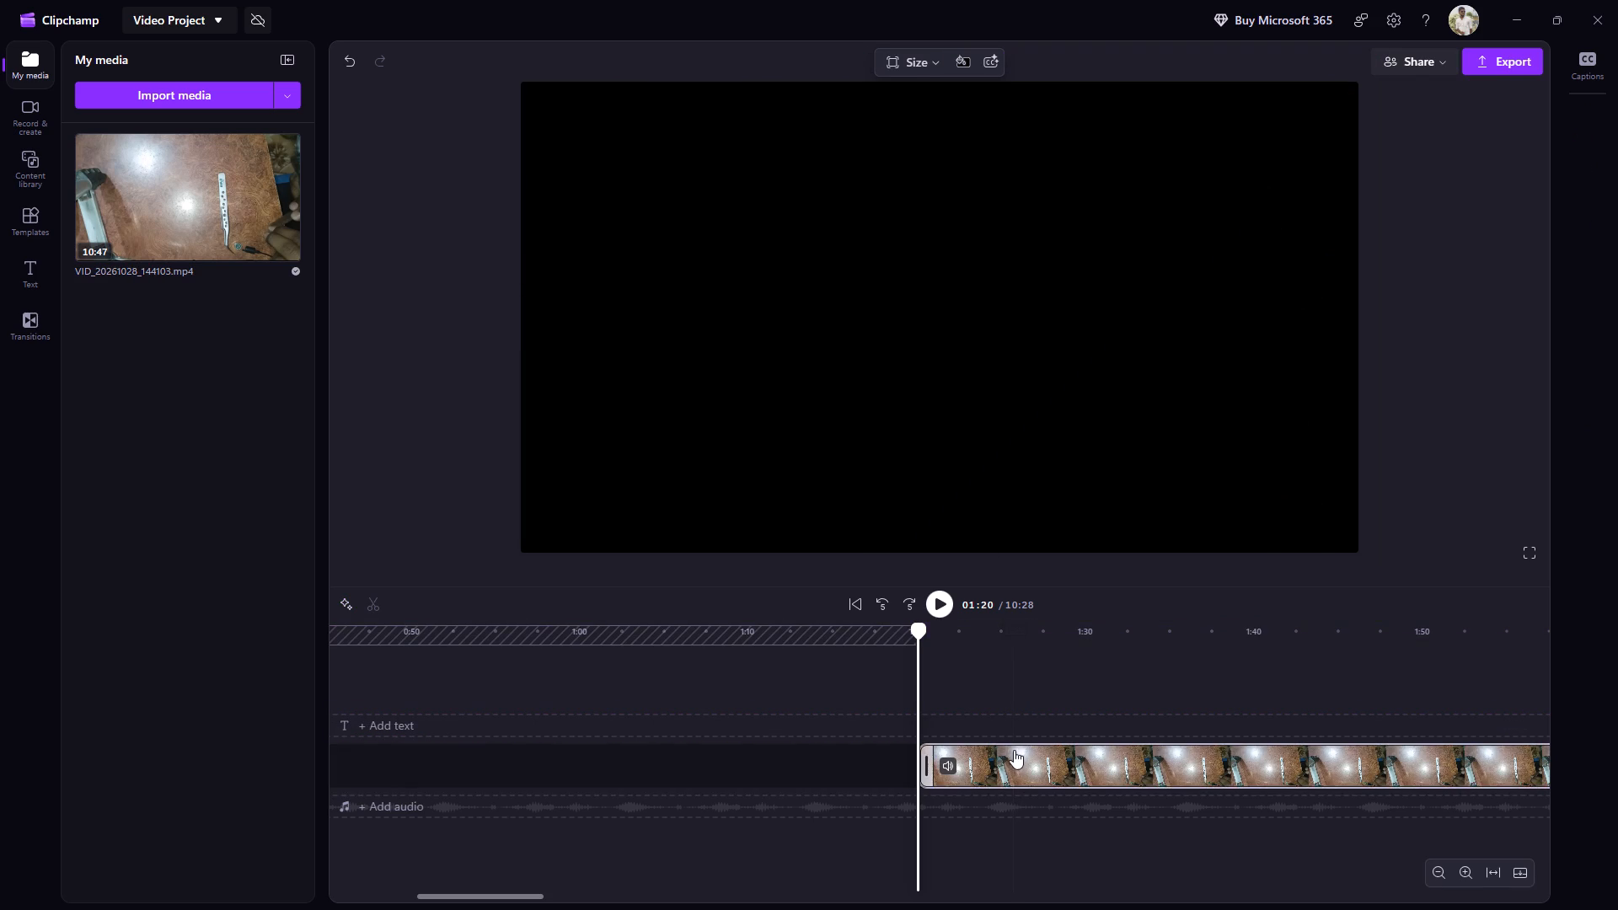
pyautogui.click(1017, 756)
pyautogui.moveTo(1032, 759); pyautogui.dragTo(425, 782)
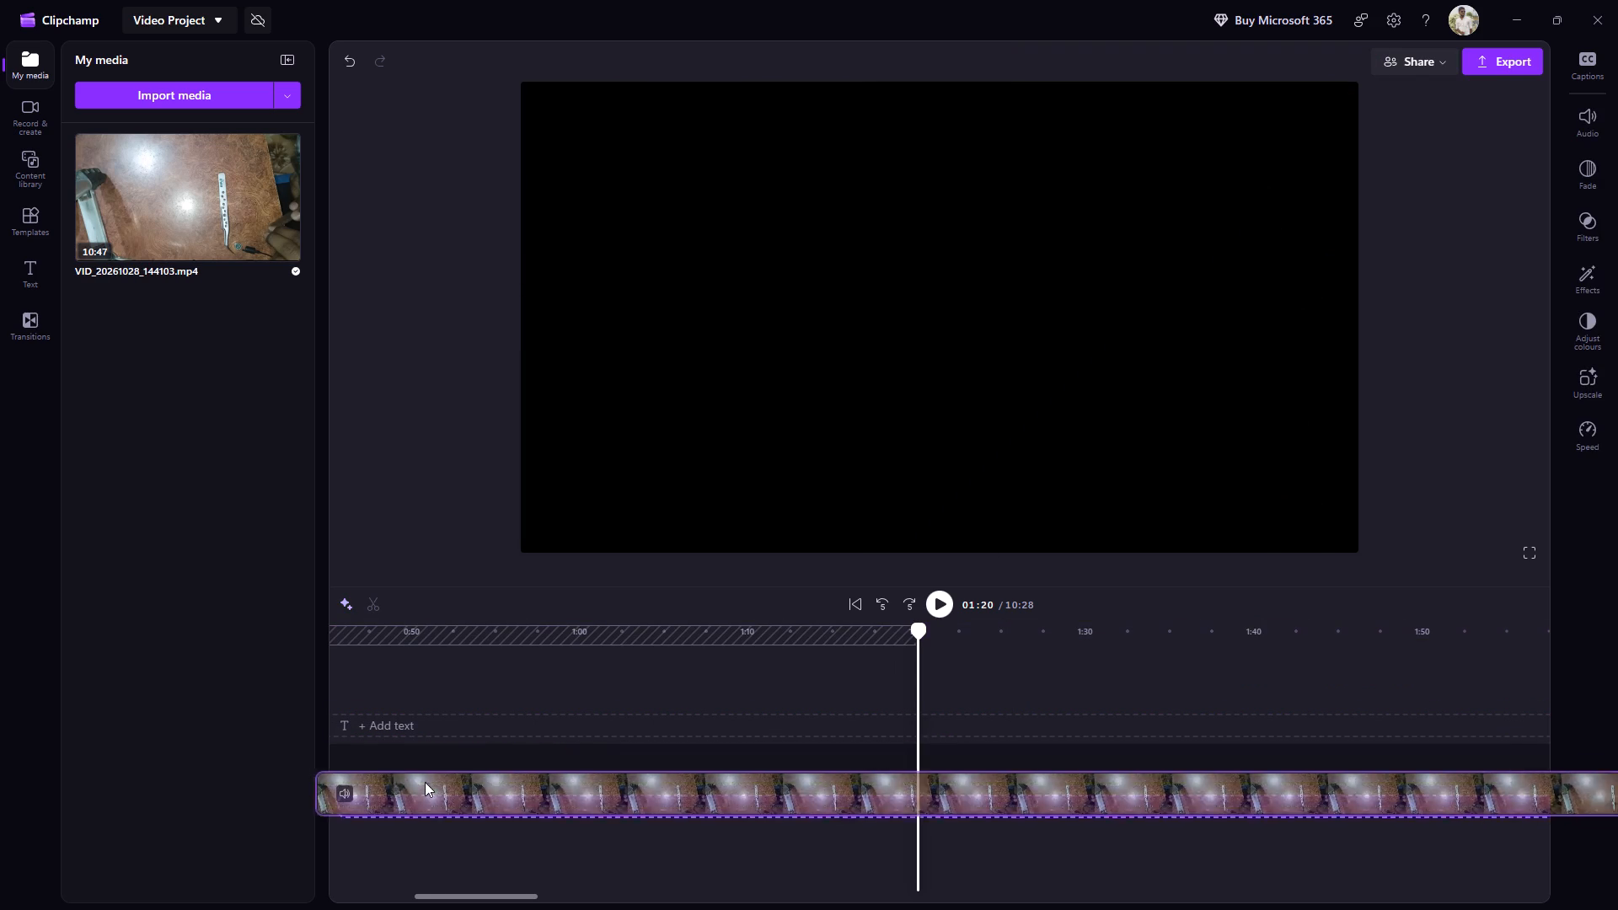
pyautogui.moveTo(425, 782); pyautogui.dragTo(412, 773)
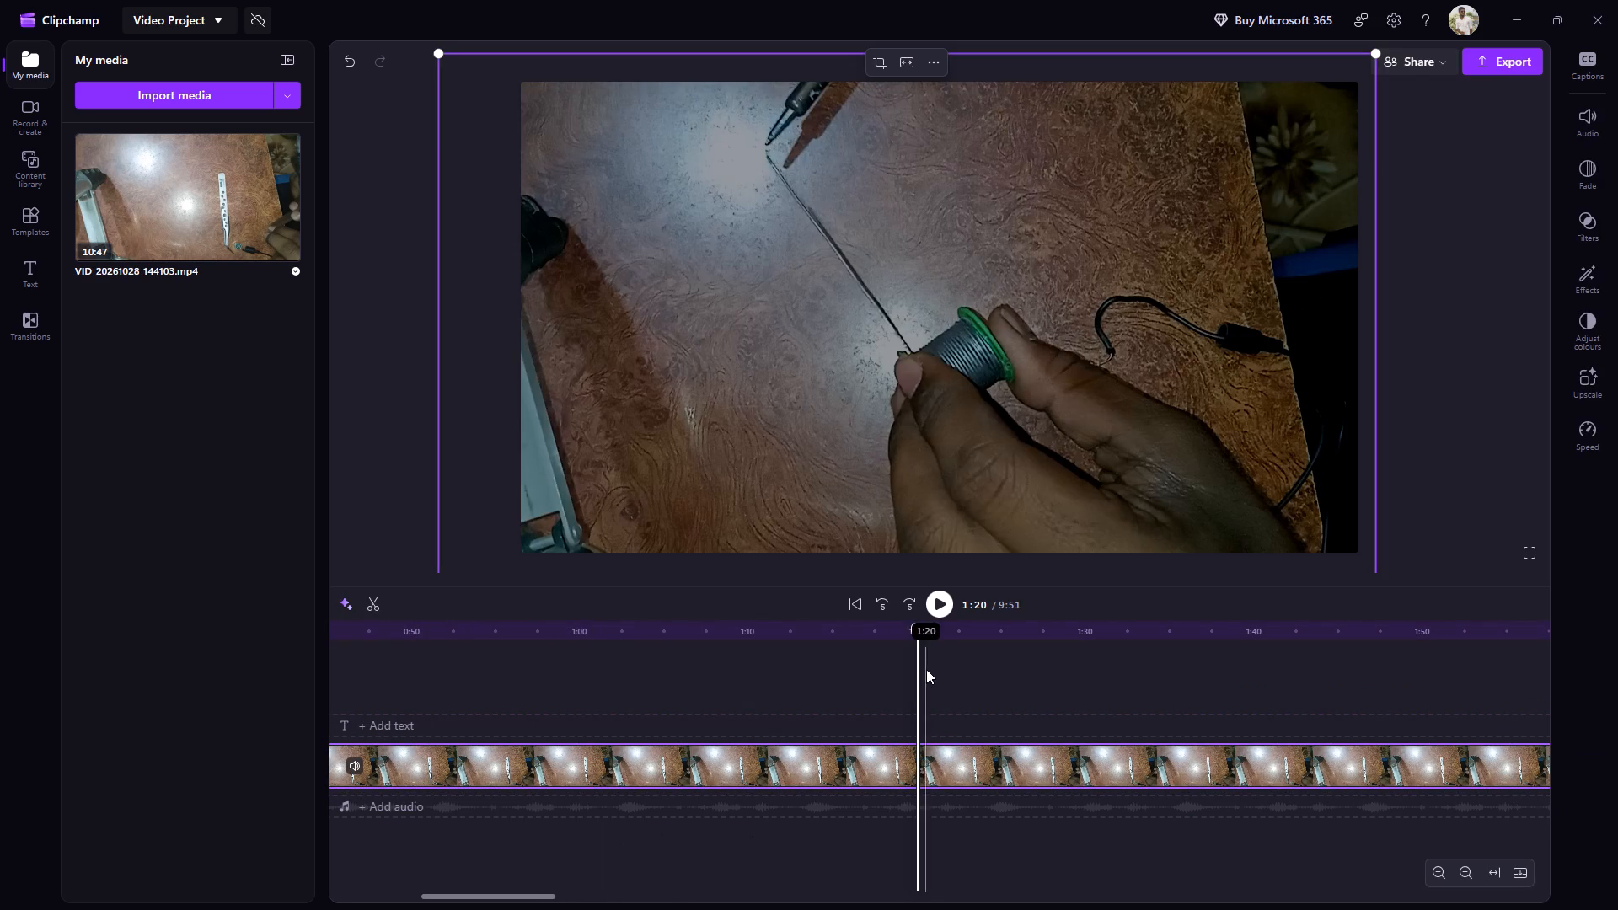
pyautogui.moveTo(914, 628); pyautogui.dragTo(383, 689)
pyautogui.scroll(-3, 725, 714)
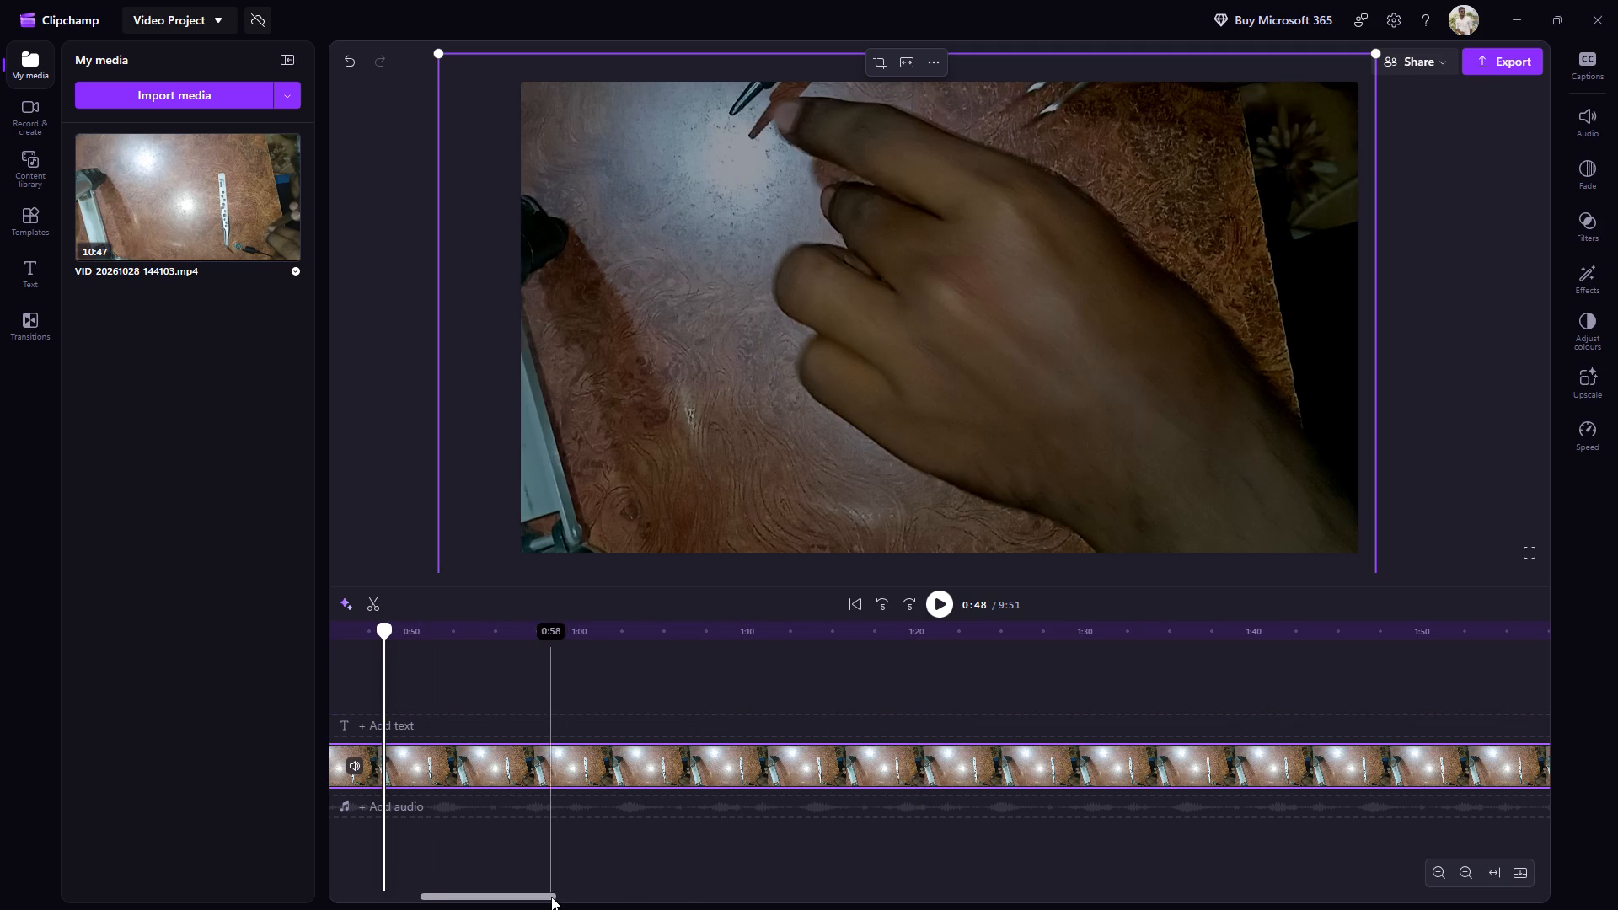
pyautogui.moveTo(551, 897); pyautogui.dragTo(390, 901)
pyautogui.moveTo(1173, 755); pyautogui.dragTo(1165, 755)
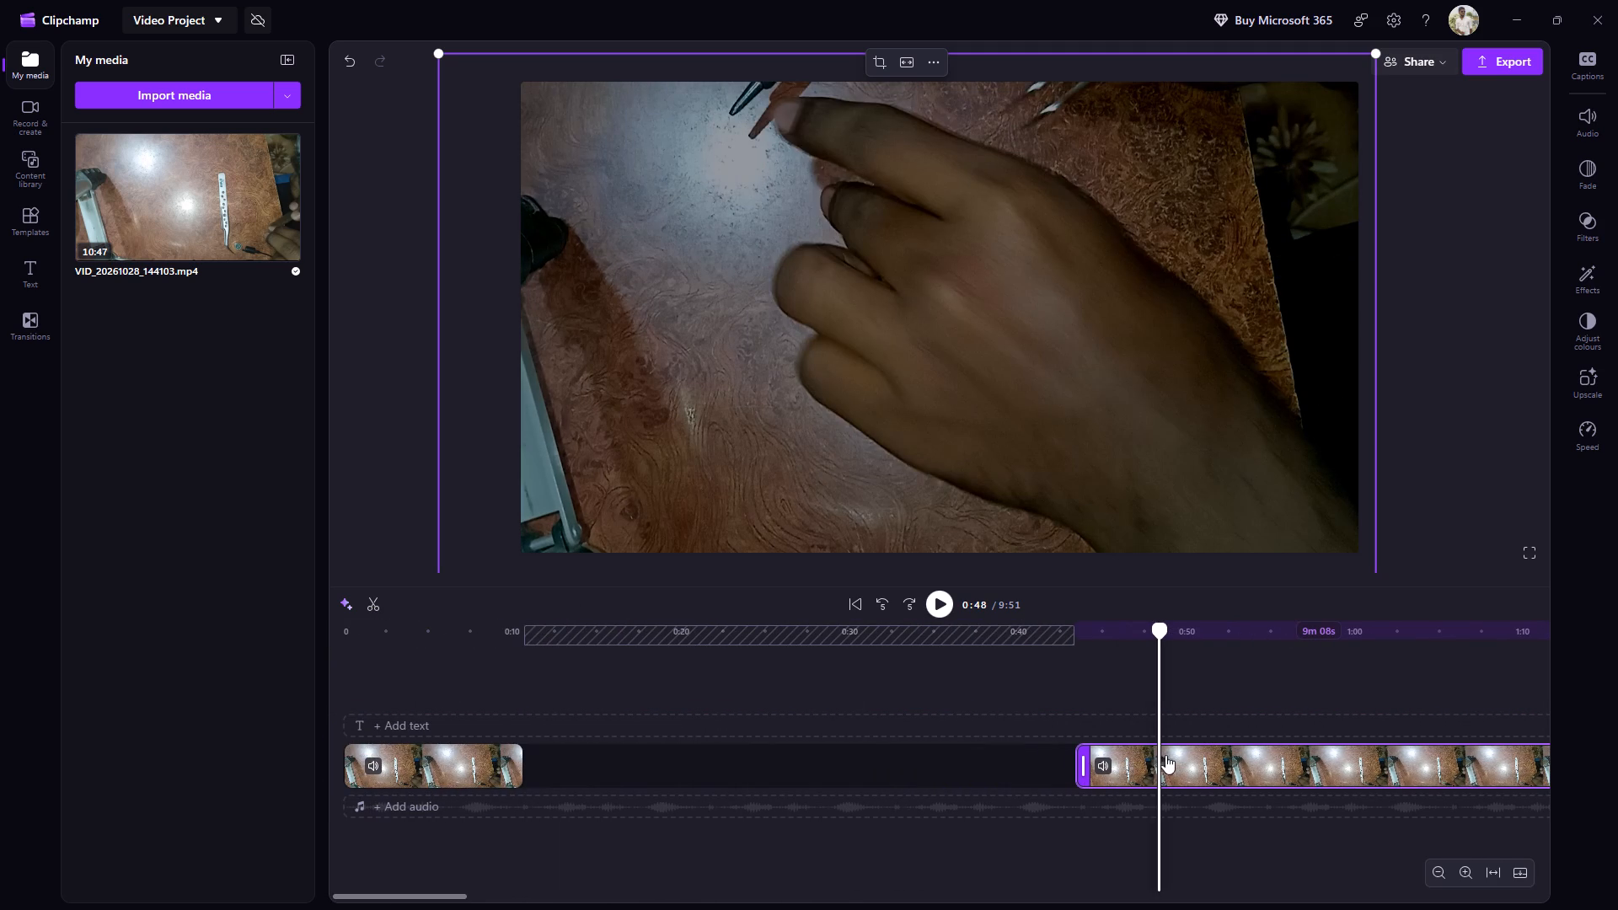
pyautogui.moveTo(1165, 755); pyautogui.dragTo(623, 780)
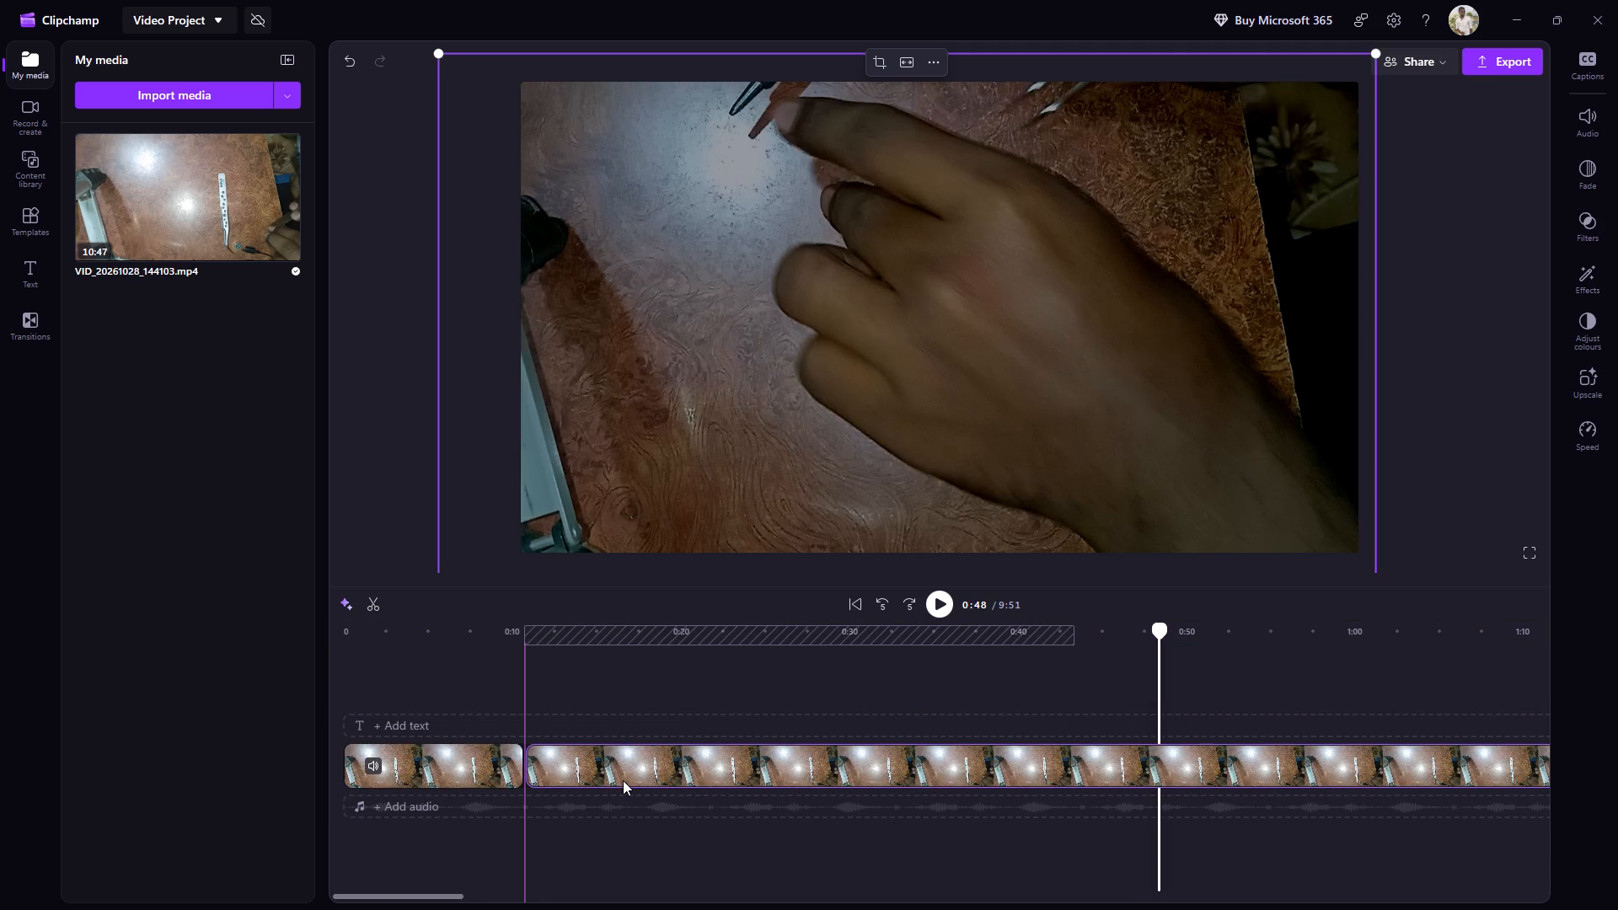
pyautogui.moveTo(623, 780); pyautogui.dragTo(620, 780)
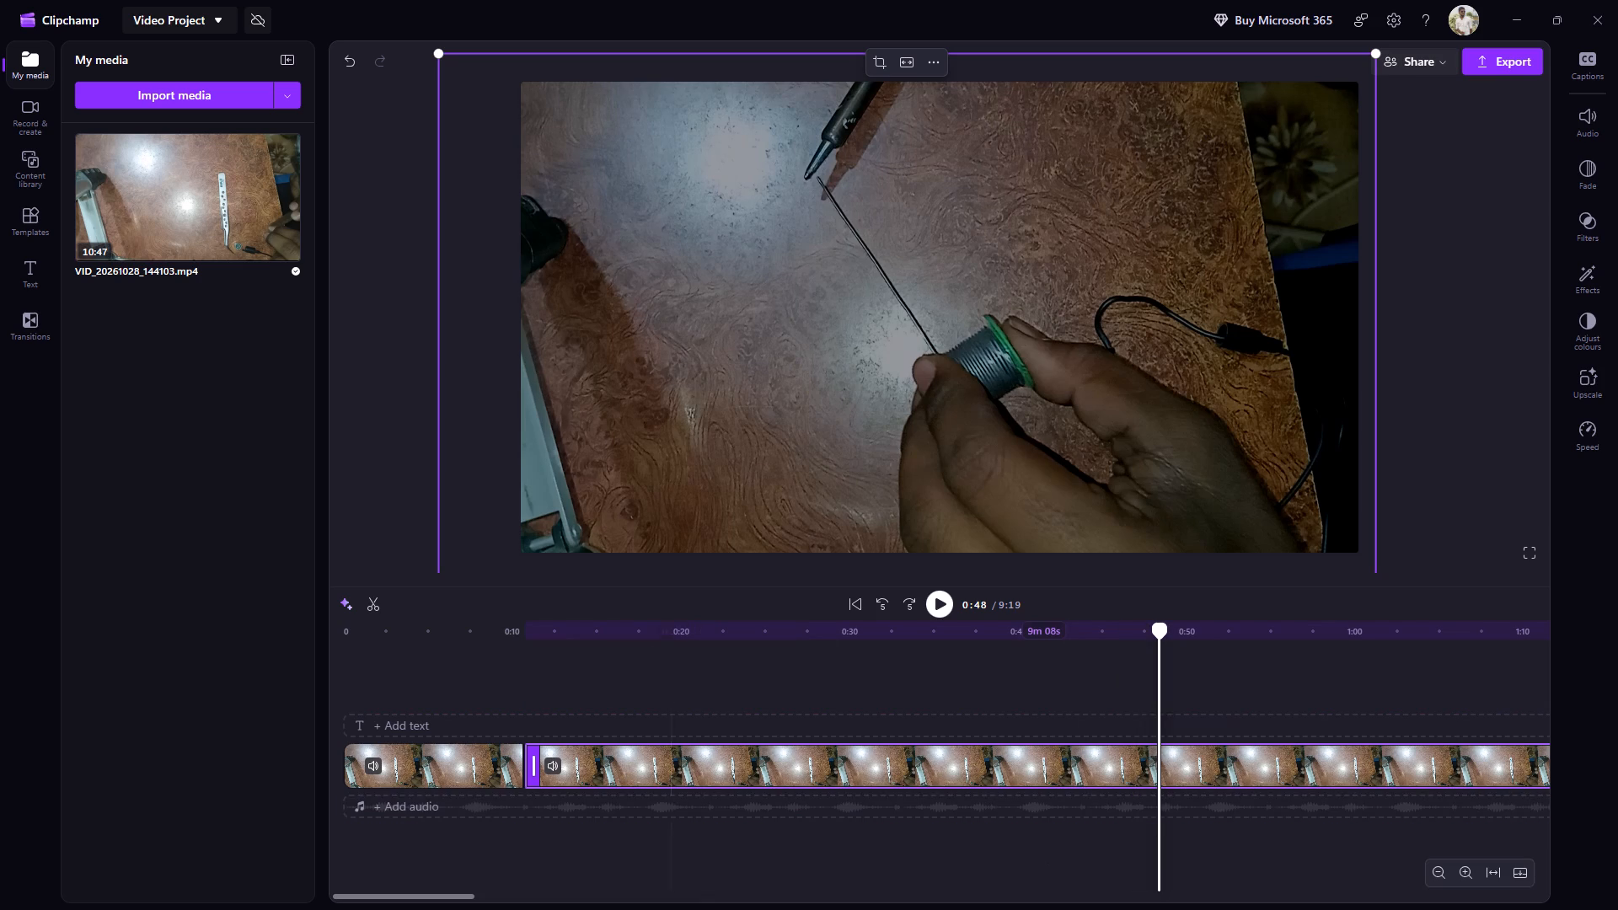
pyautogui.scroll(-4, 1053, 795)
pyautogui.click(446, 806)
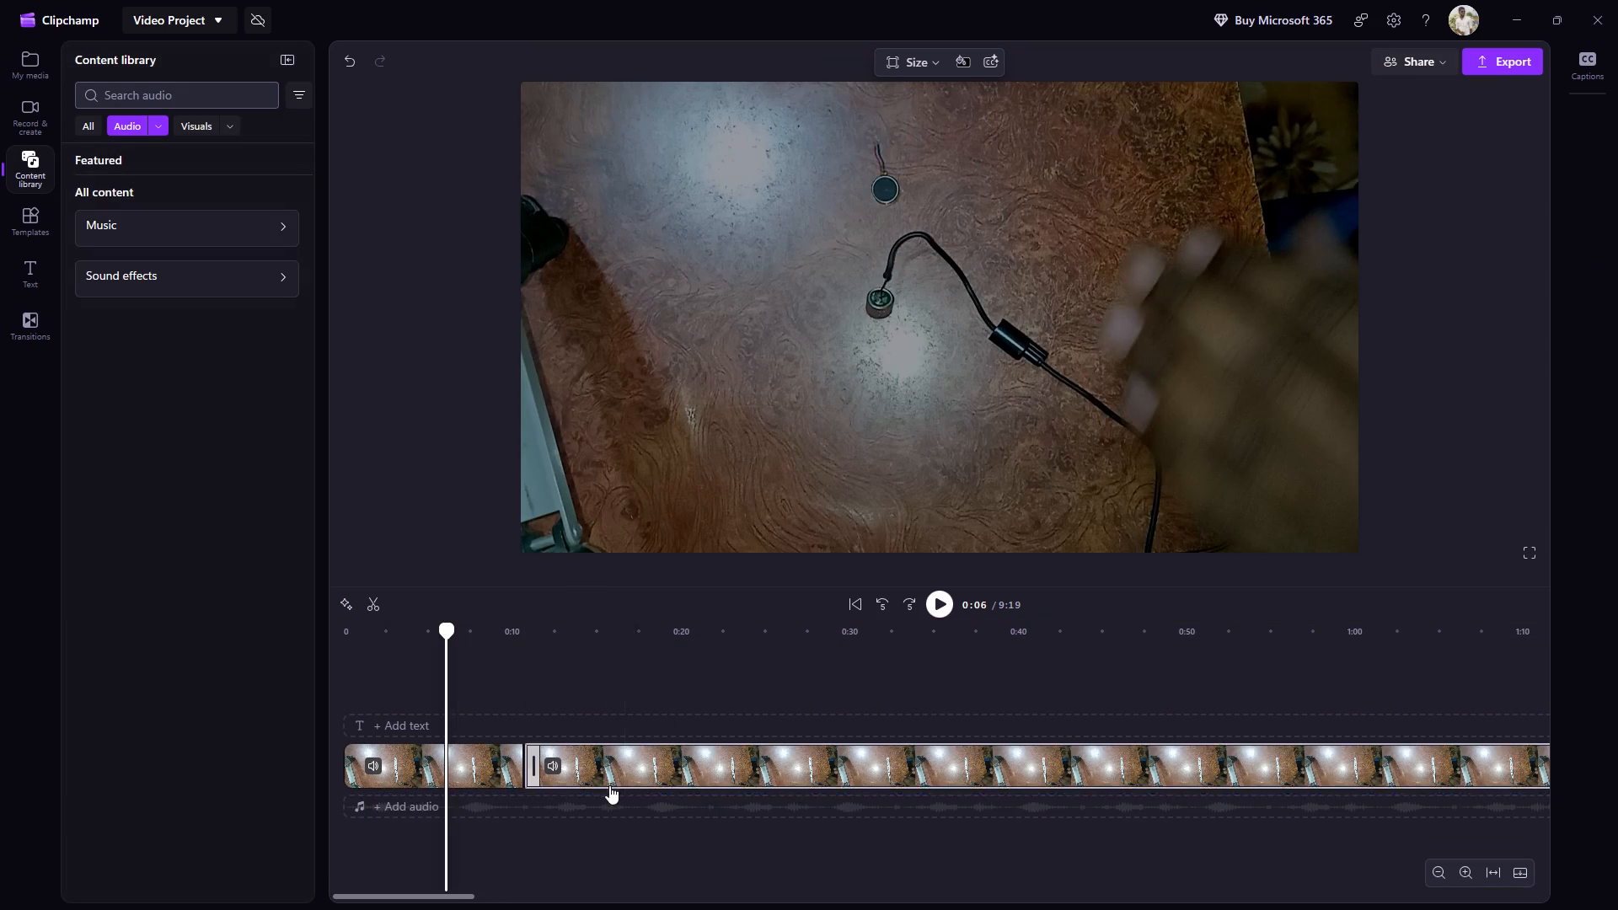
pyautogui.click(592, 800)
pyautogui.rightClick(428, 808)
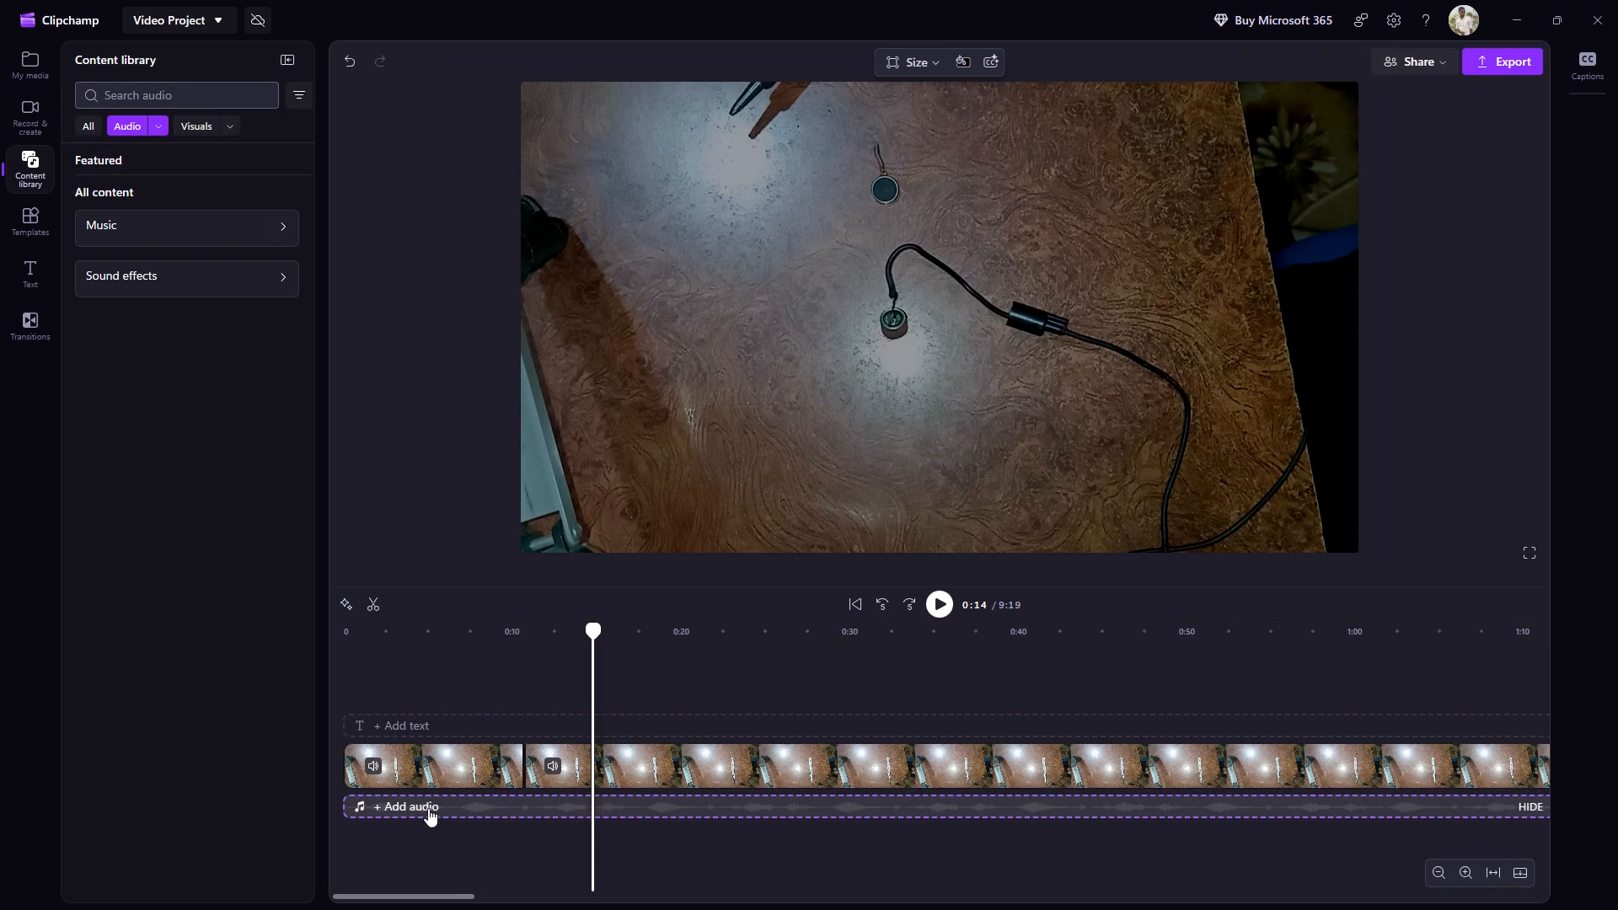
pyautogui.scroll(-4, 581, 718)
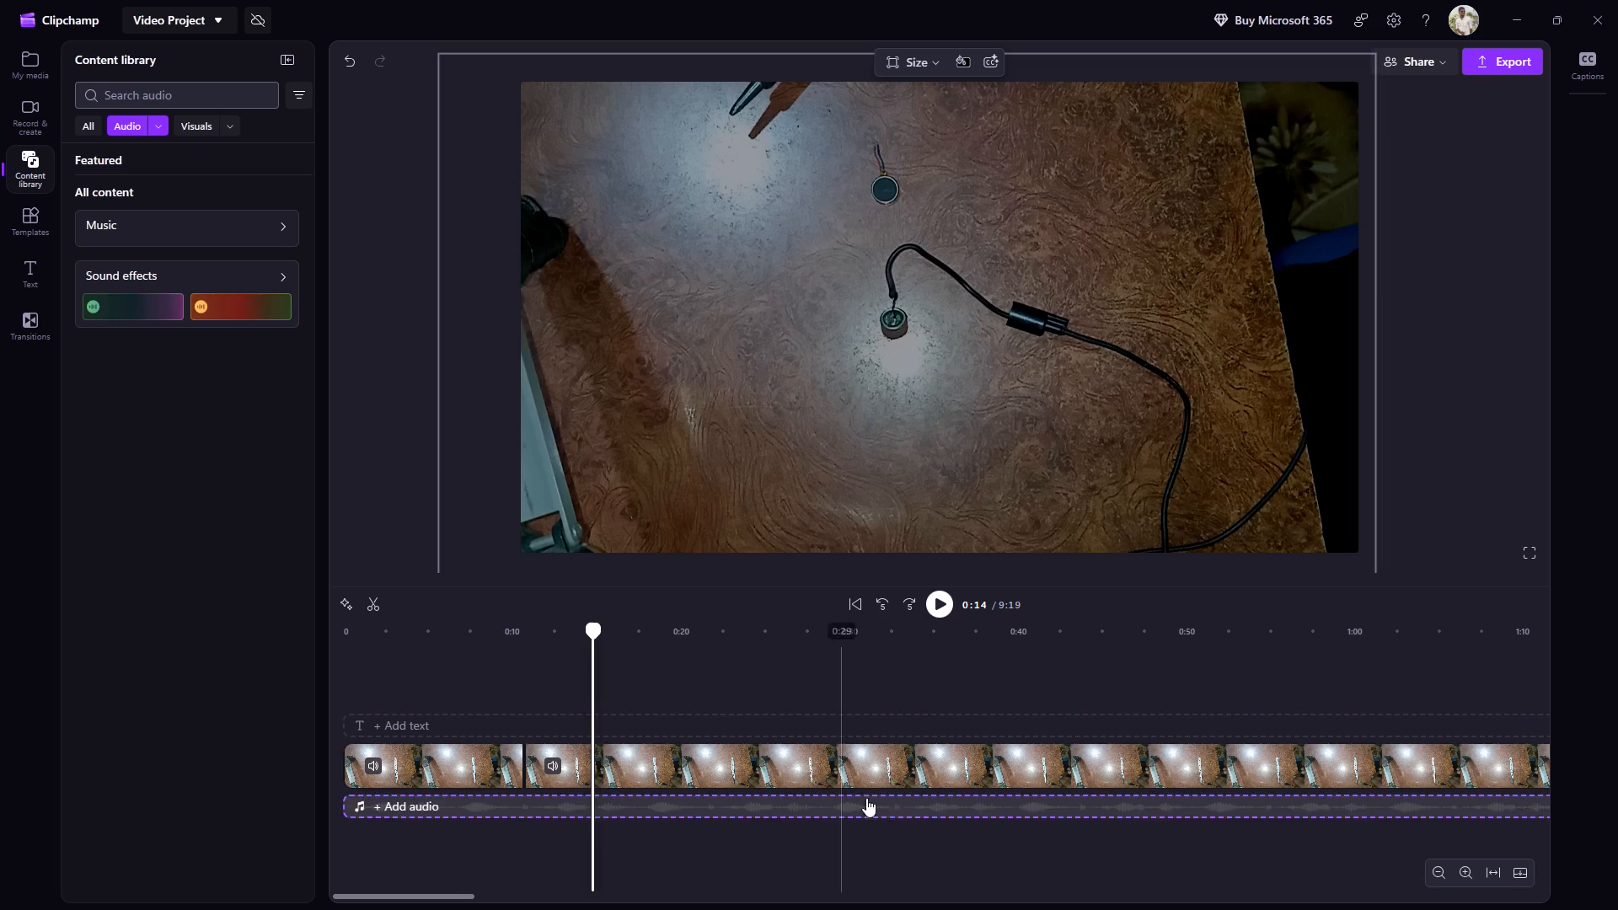
# Review the footage between about 00:14 and 00:23 and split the long clip at 00:18.
pyautogui.click(942, 602)
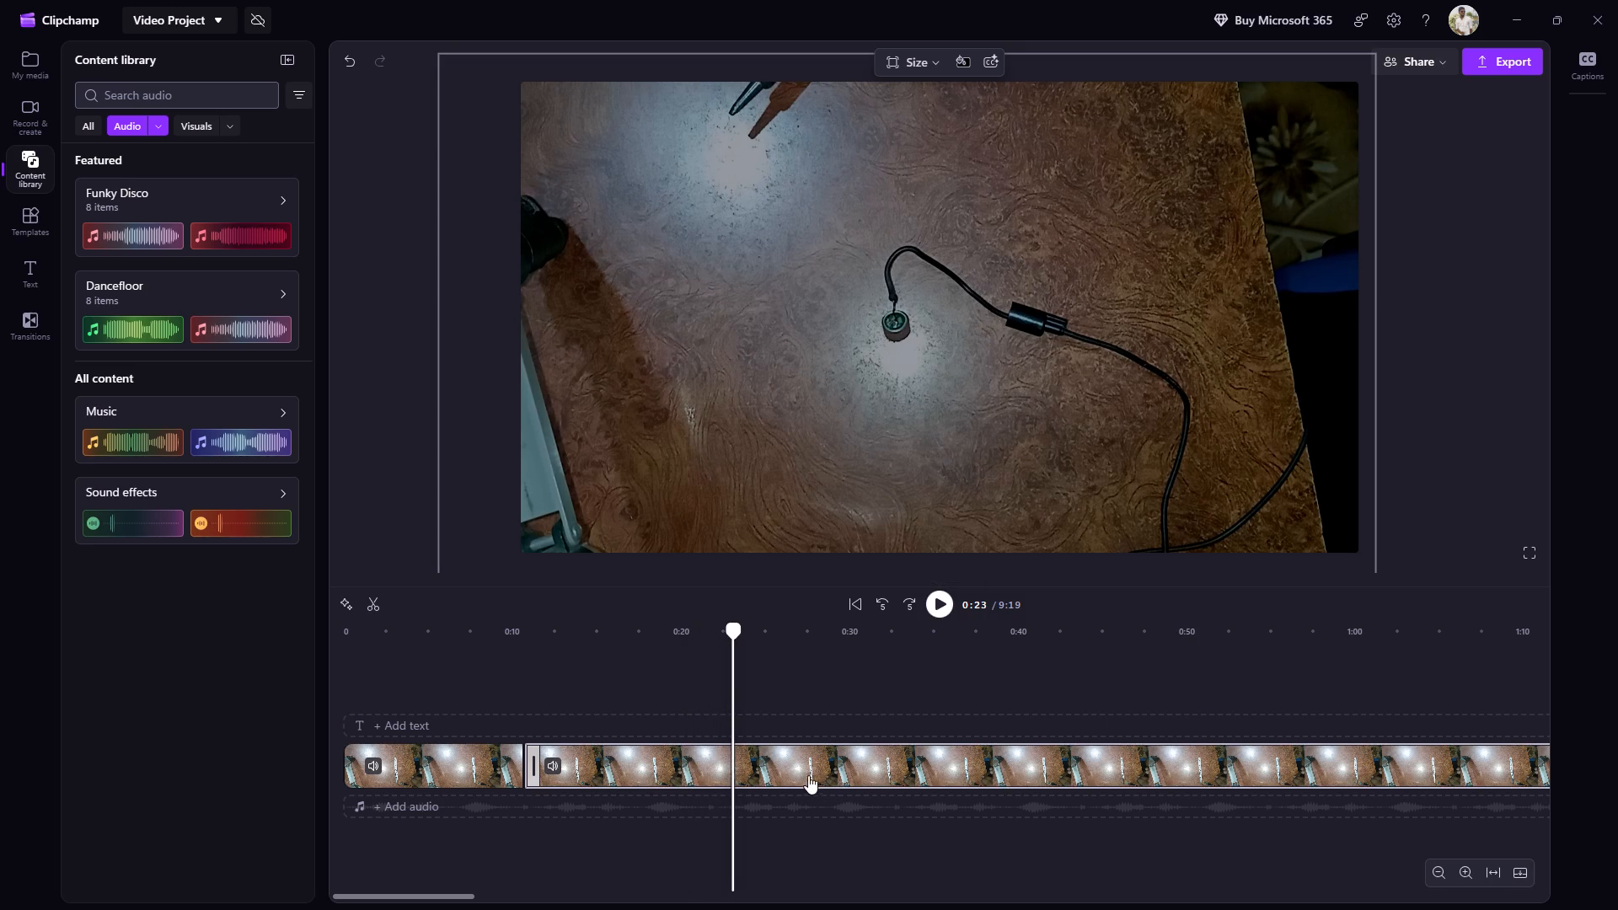
pyautogui.moveTo(733, 768); pyautogui.dragTo(703, 772)
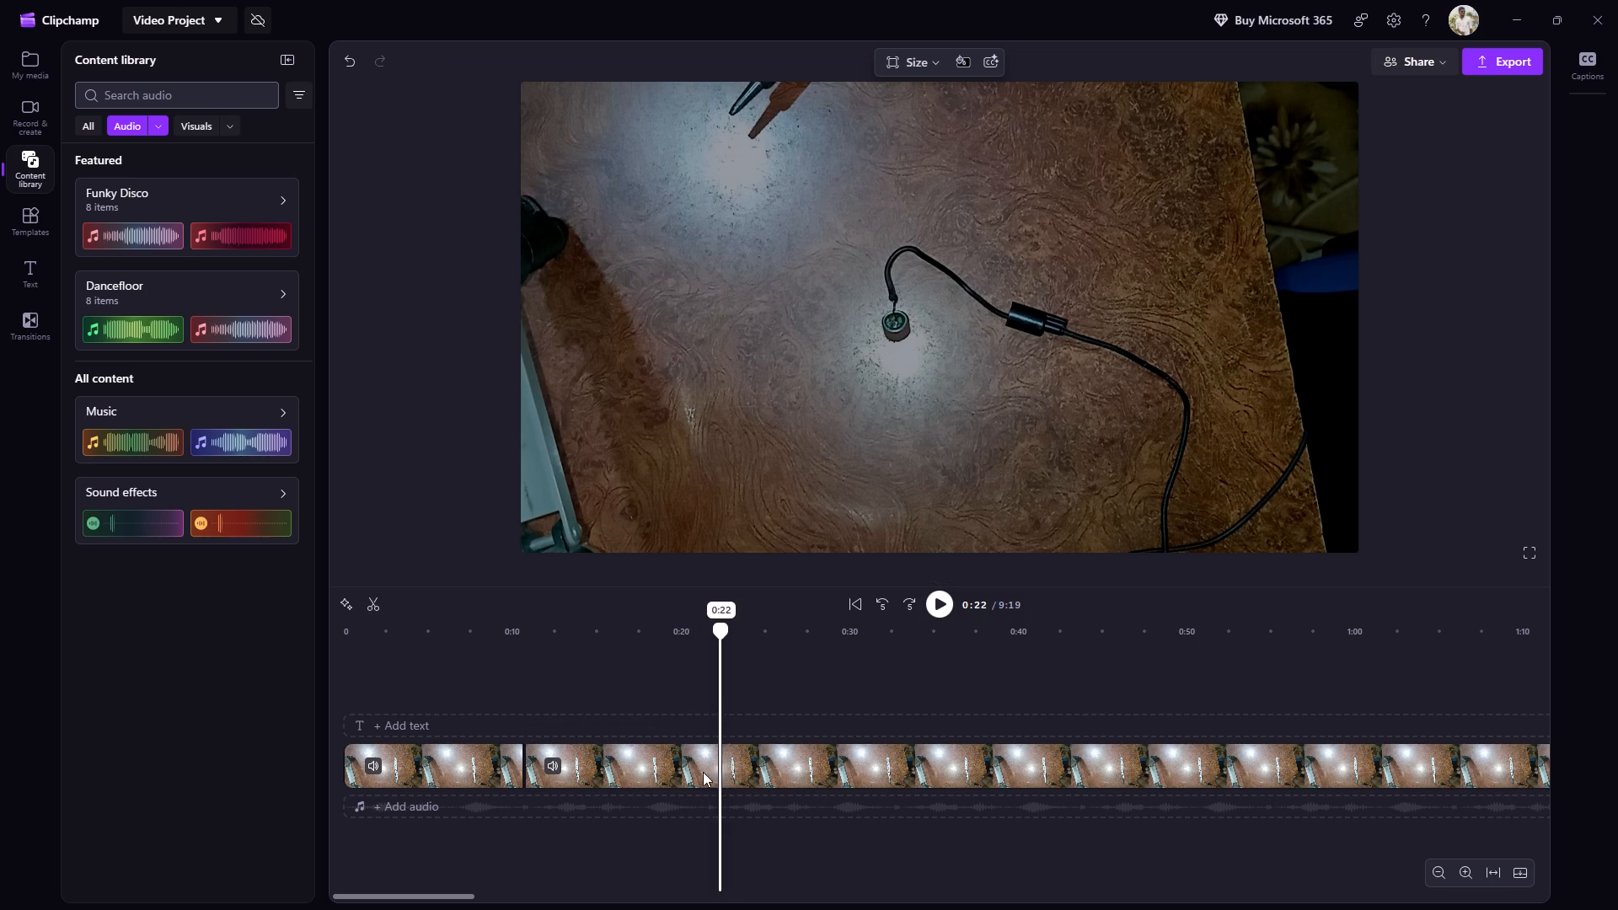
pyautogui.moveTo(703, 772); pyautogui.dragTo(649, 778)
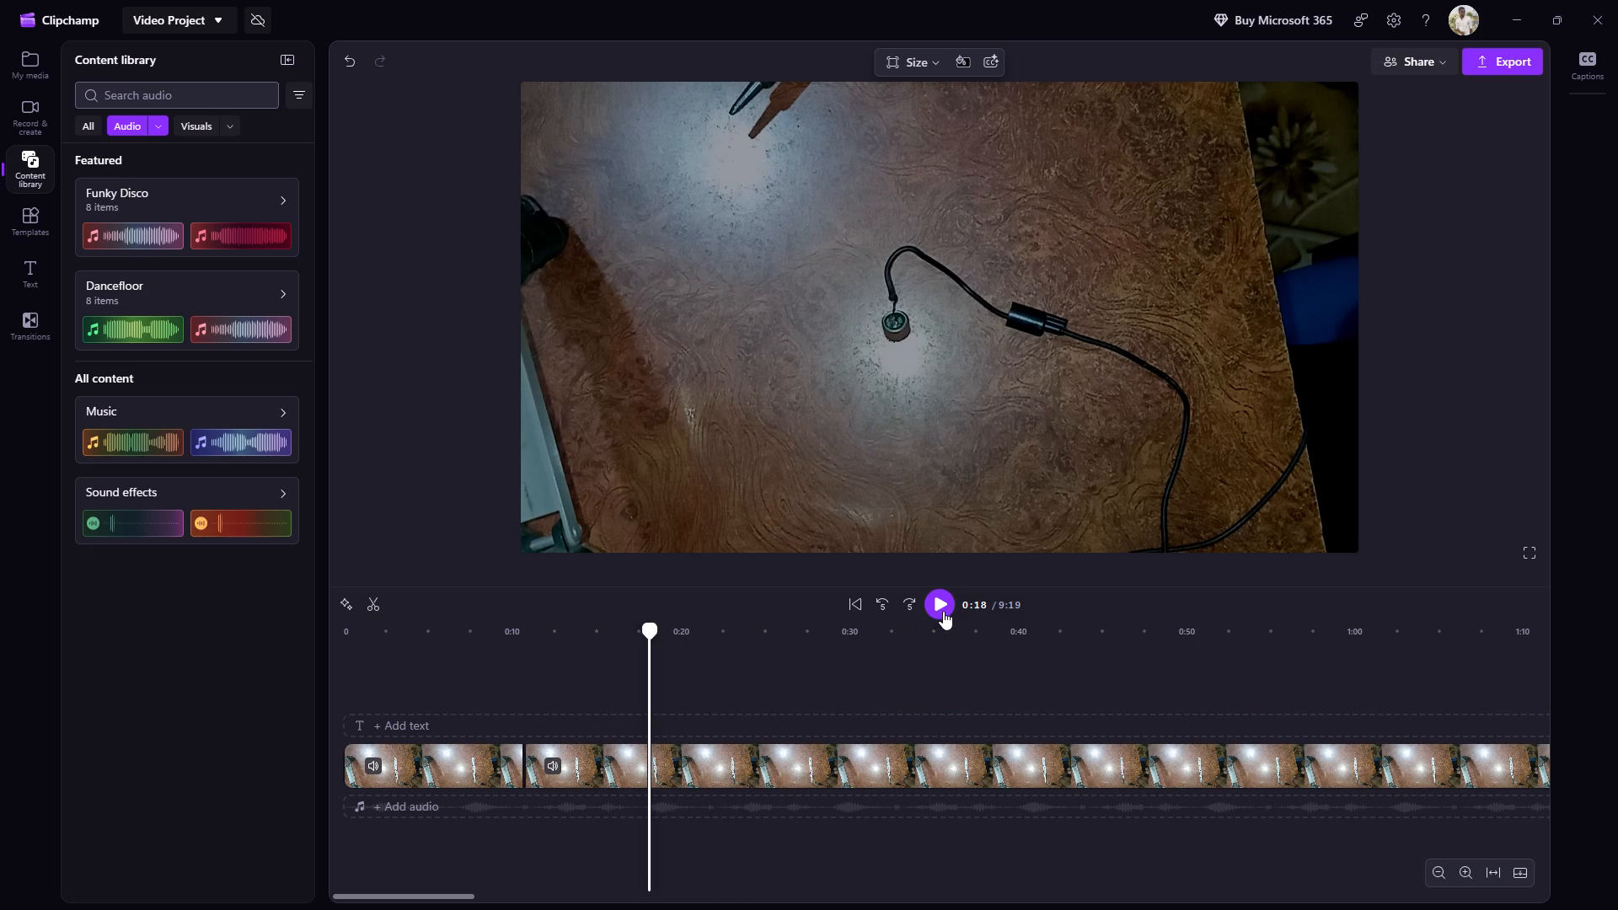
pyautogui.click(943, 609)
pyautogui.click(942, 610)
pyautogui.moveTo(670, 633); pyautogui.dragTo(669, 633)
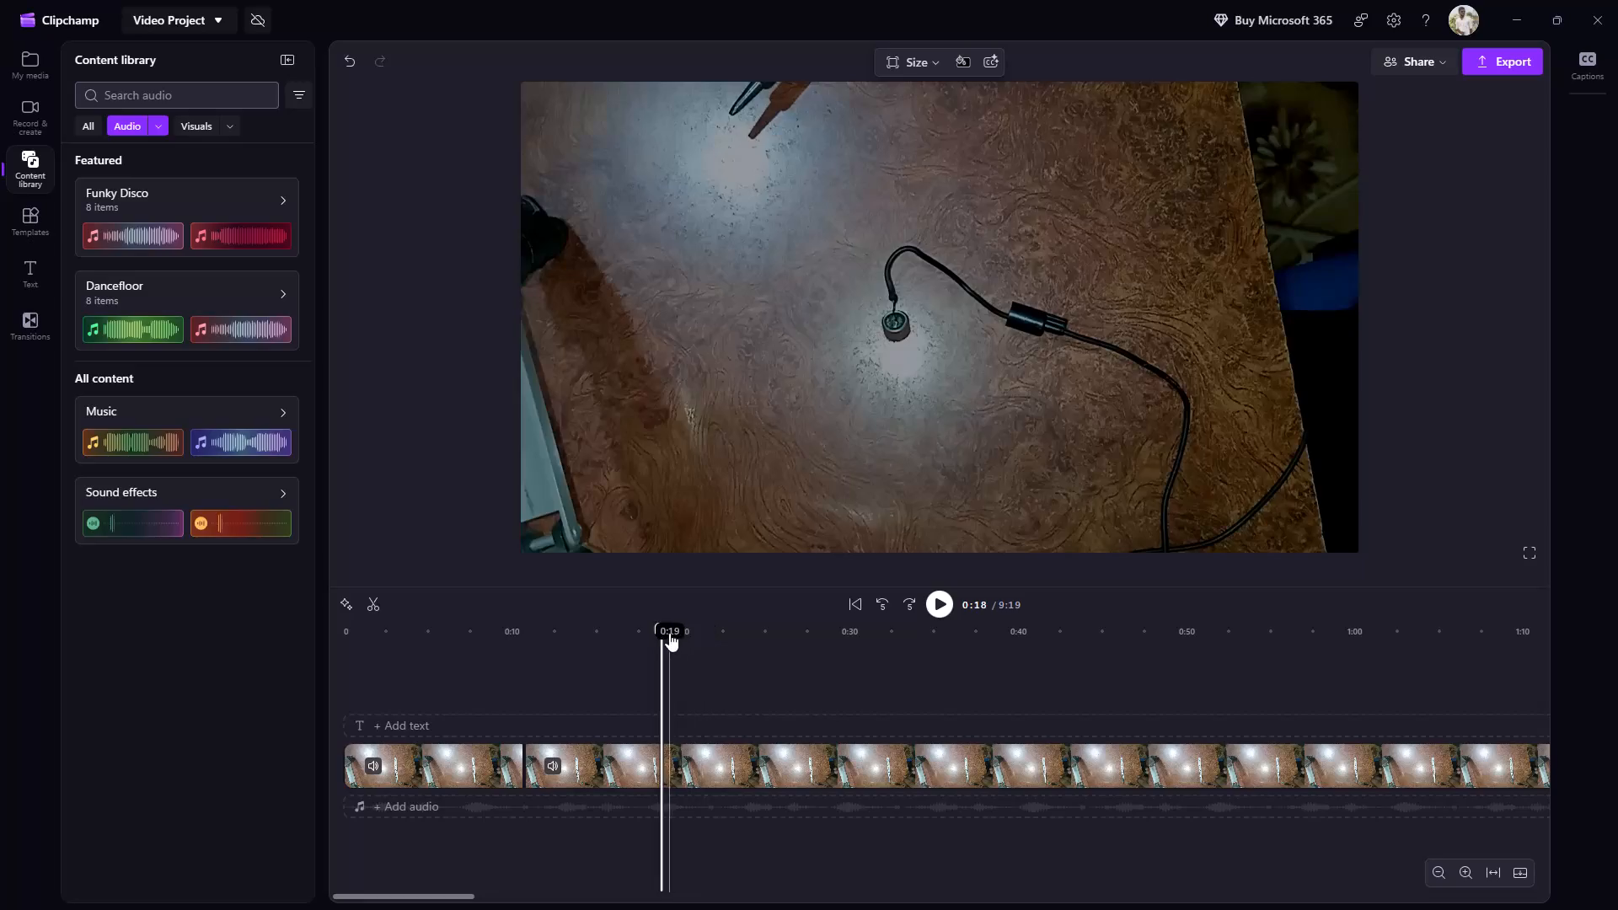
pyautogui.moveTo(669, 633); pyautogui.dragTo(630, 640)
pyautogui.click(936, 602)
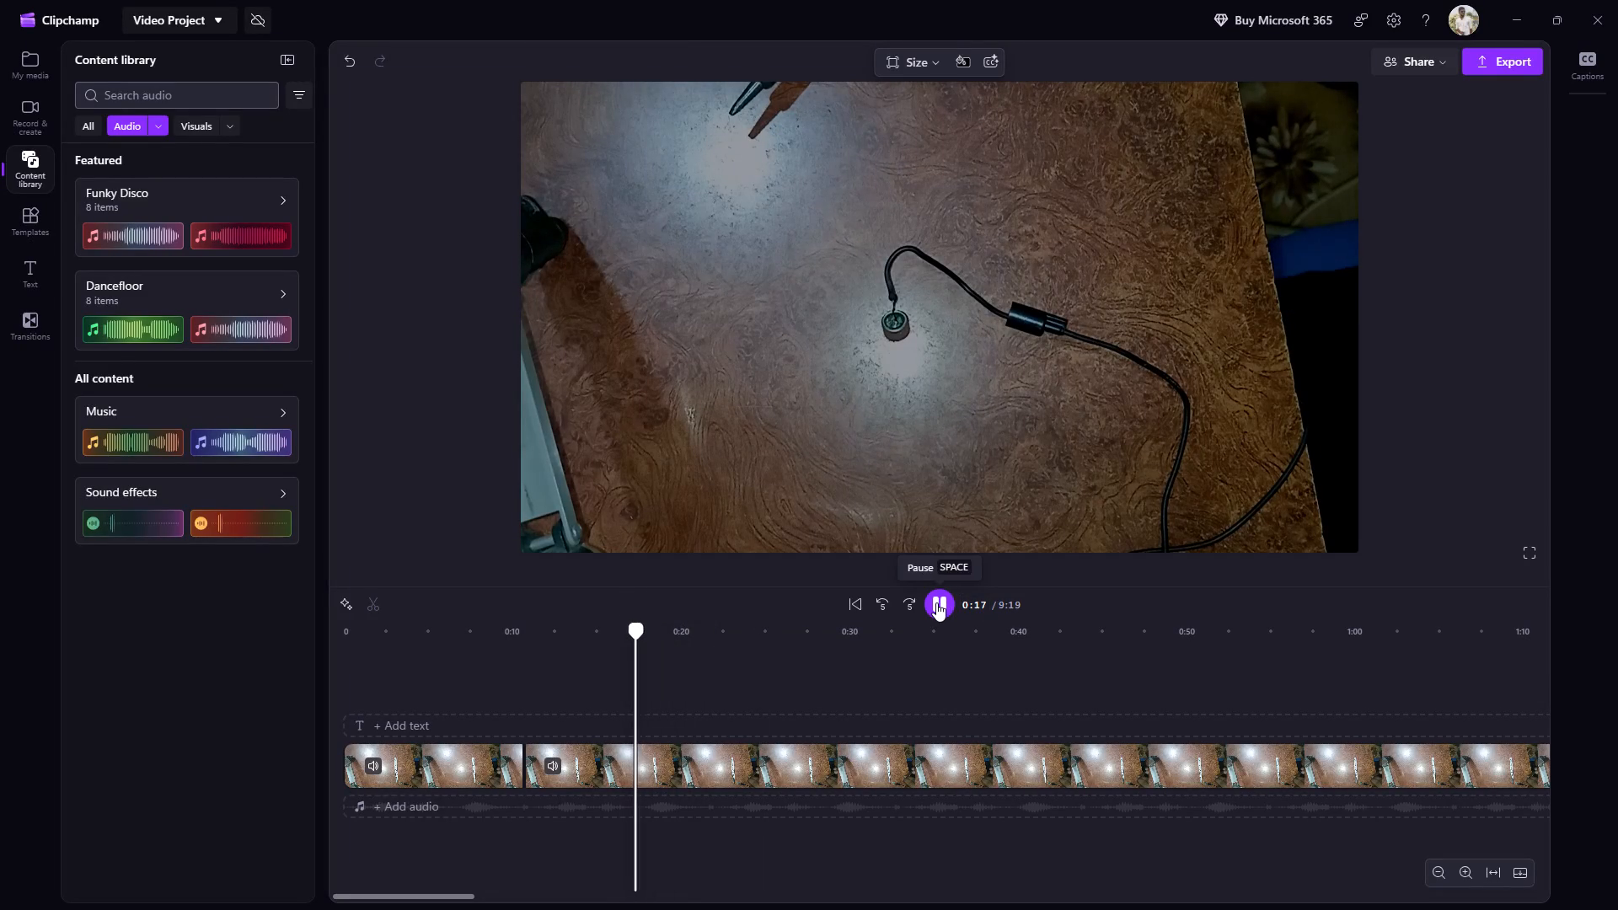
pyautogui.click(936, 602)
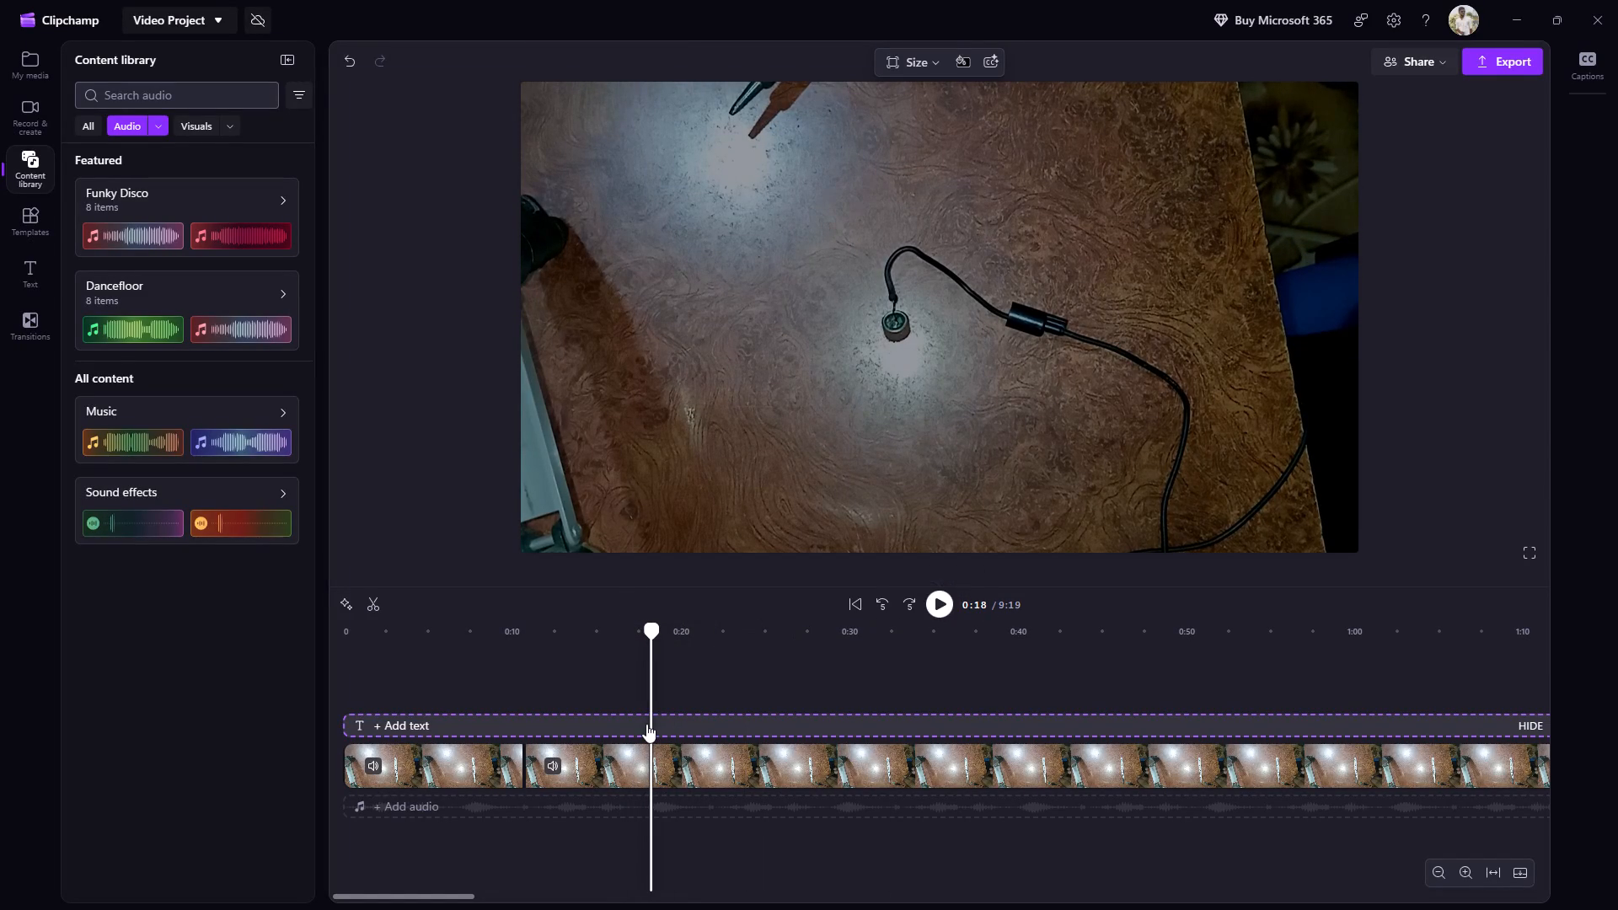
pyautogui.click(648, 763)
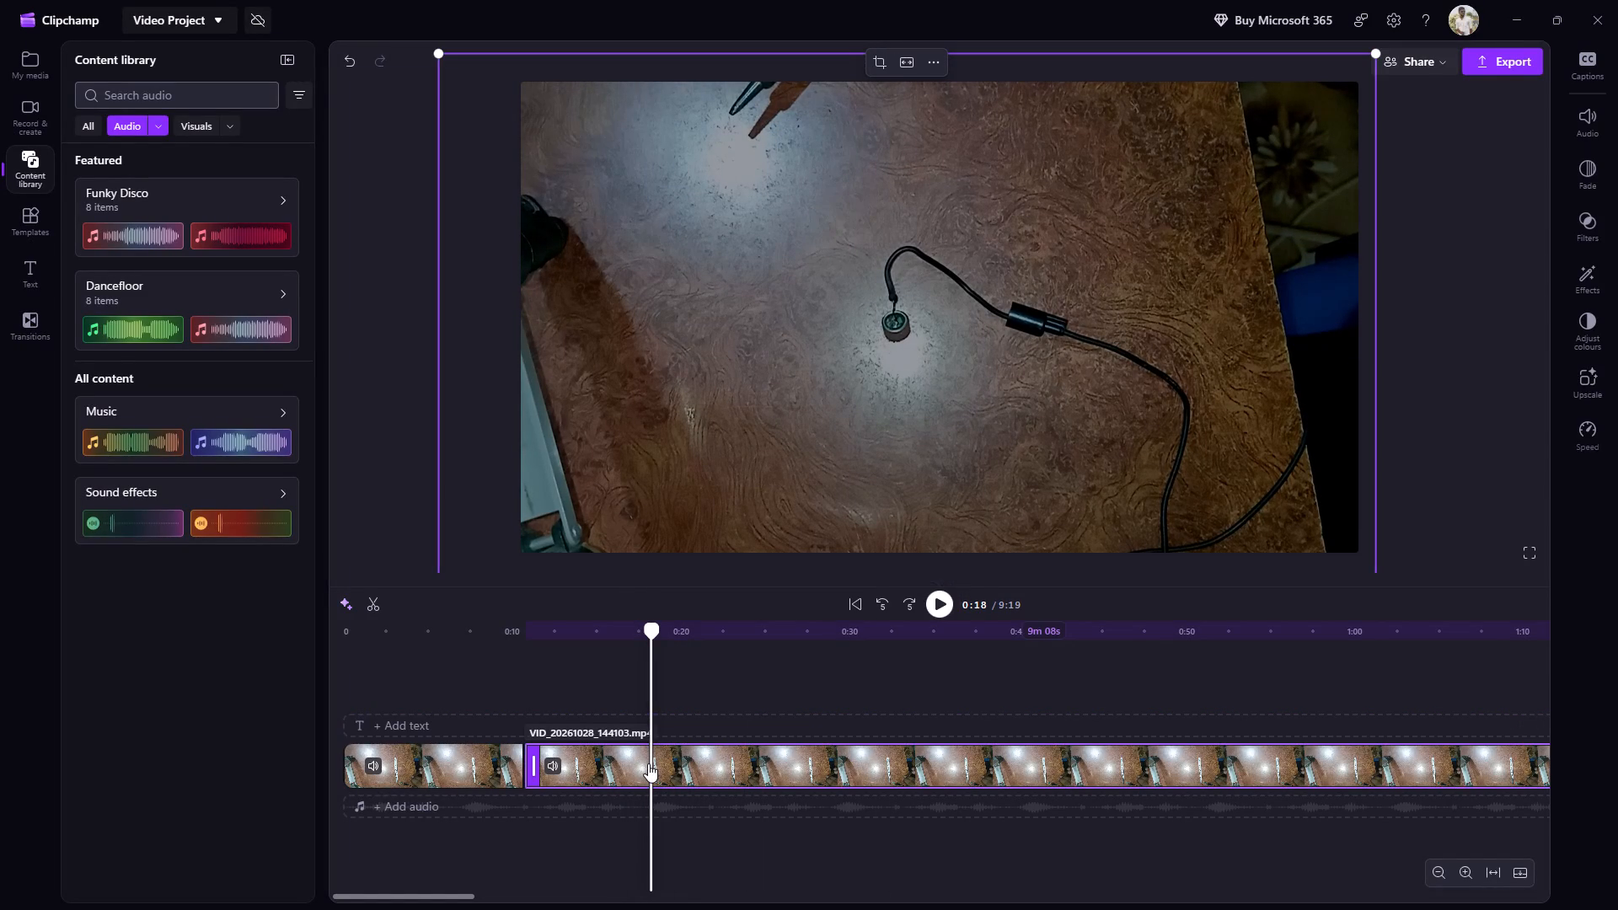
pyautogui.rightClick(648, 763)
pyautogui.click(723, 528)
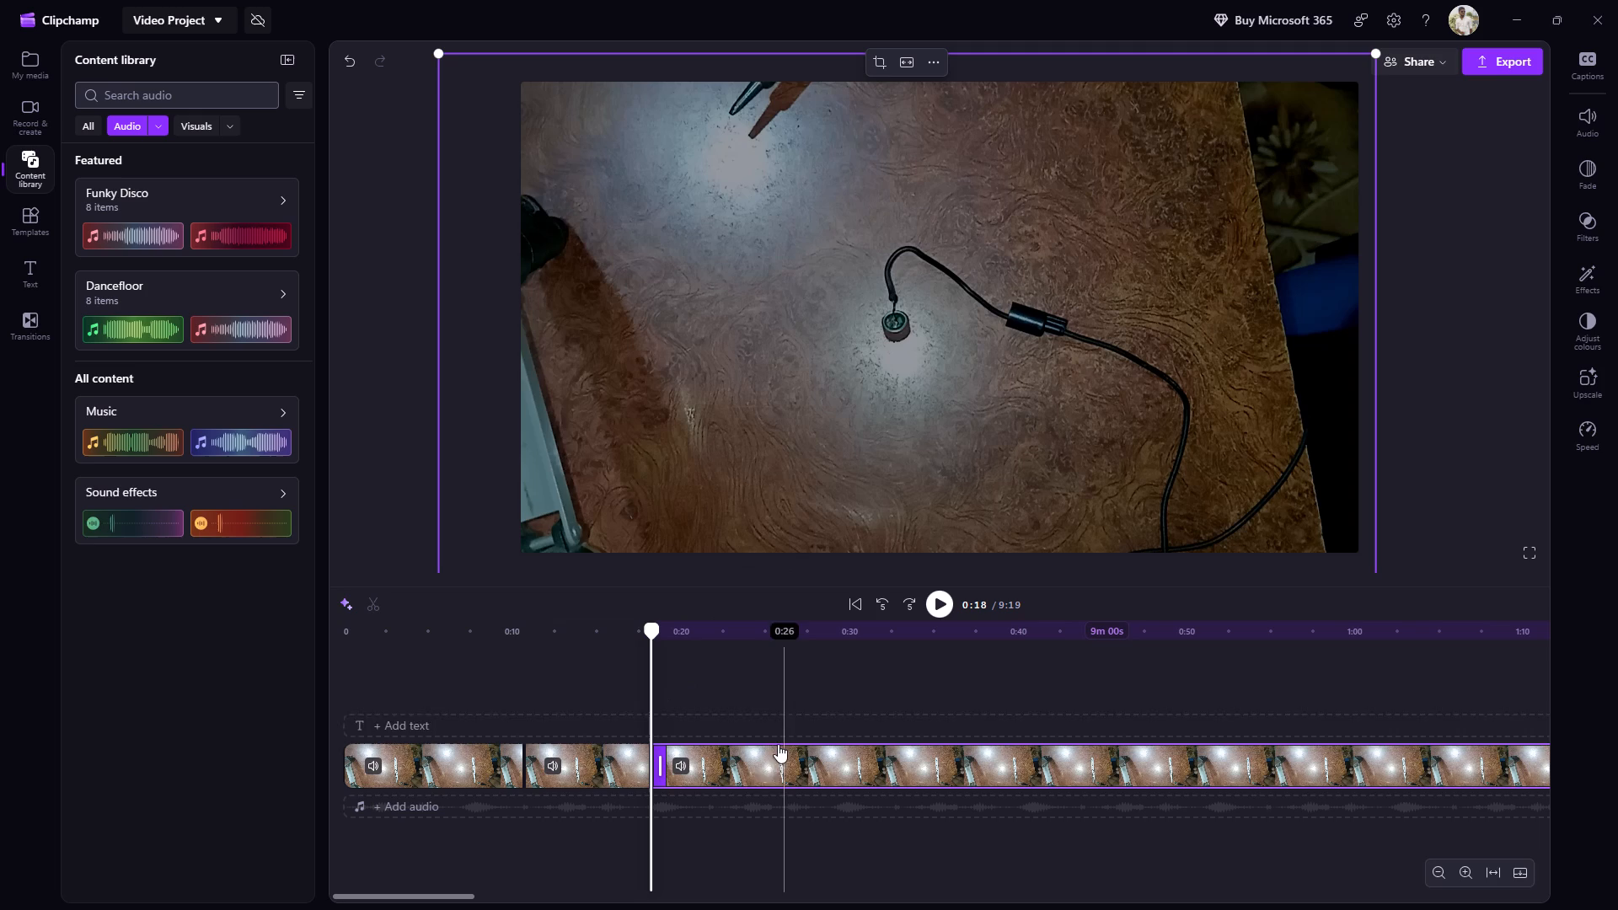
# Play the footage from the 00:18 split onwards, pausing at 00:25 before continuing playback.
pyautogui.click(732, 776)
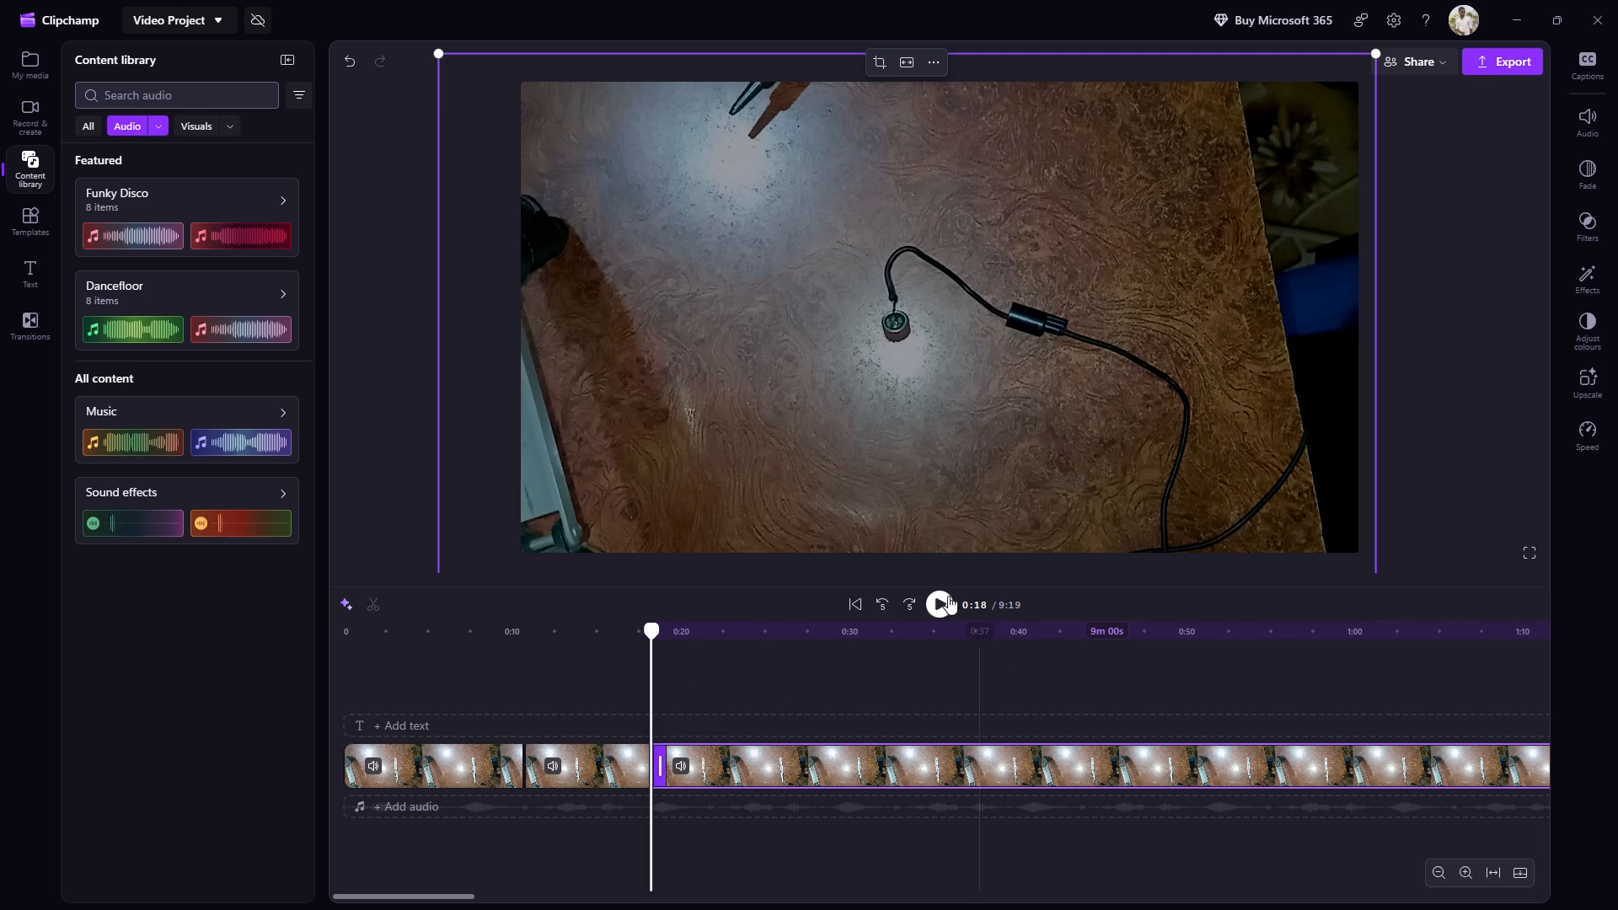
pyautogui.click(946, 594)
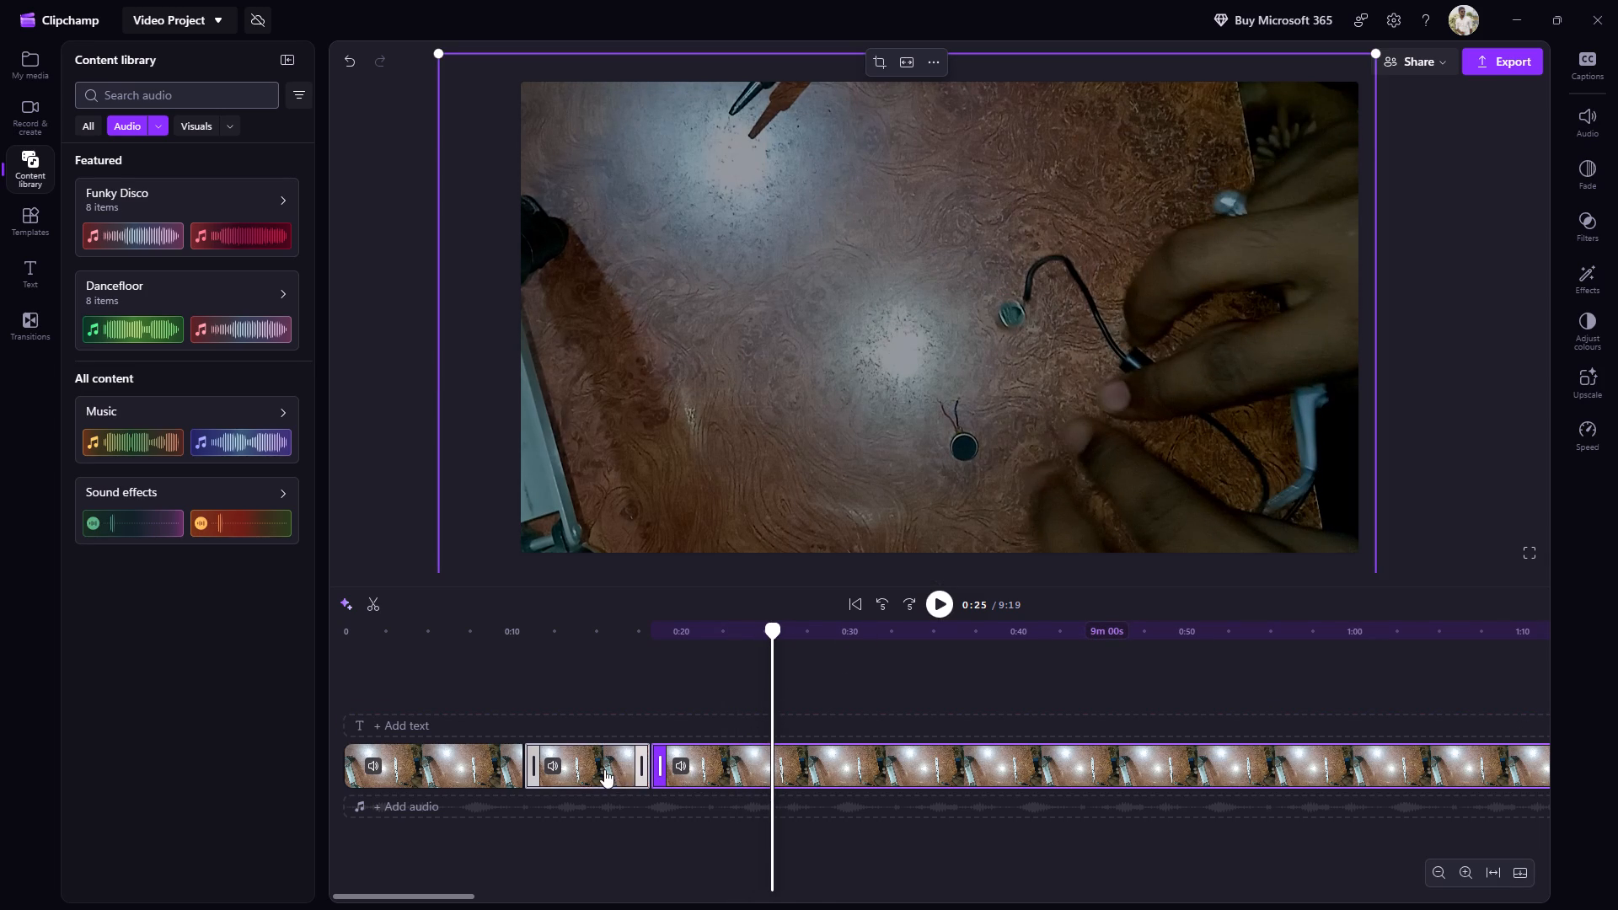
pyautogui.click(937, 606)
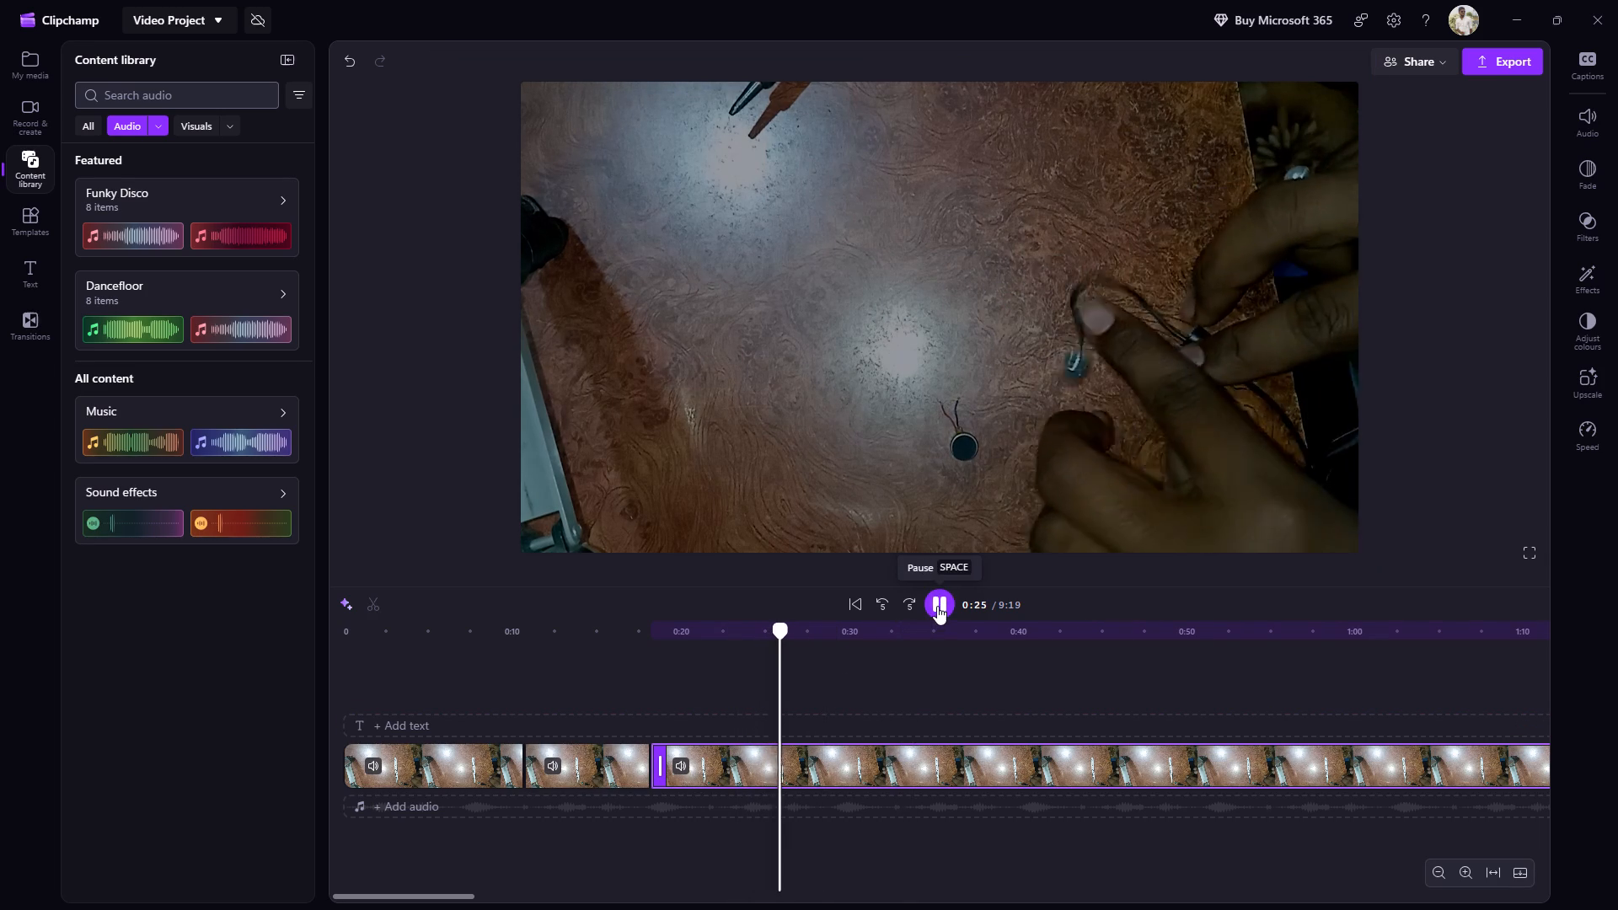
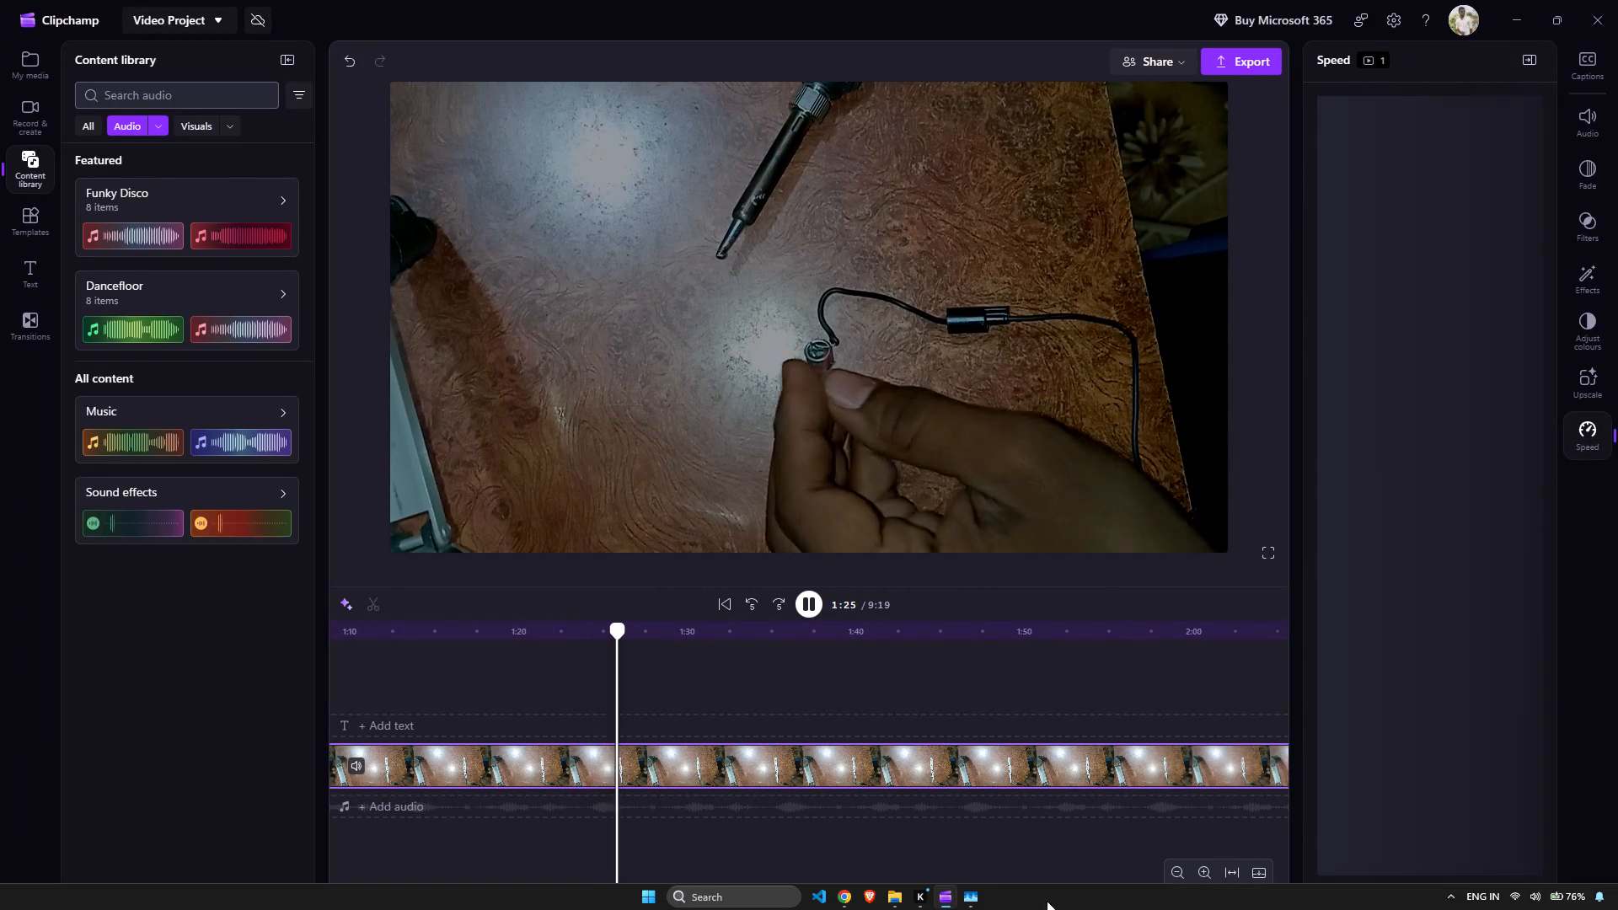
# Check the computer's memory usage in Task Manager and return to Clipchamp.
pyautogui.click(967, 886)
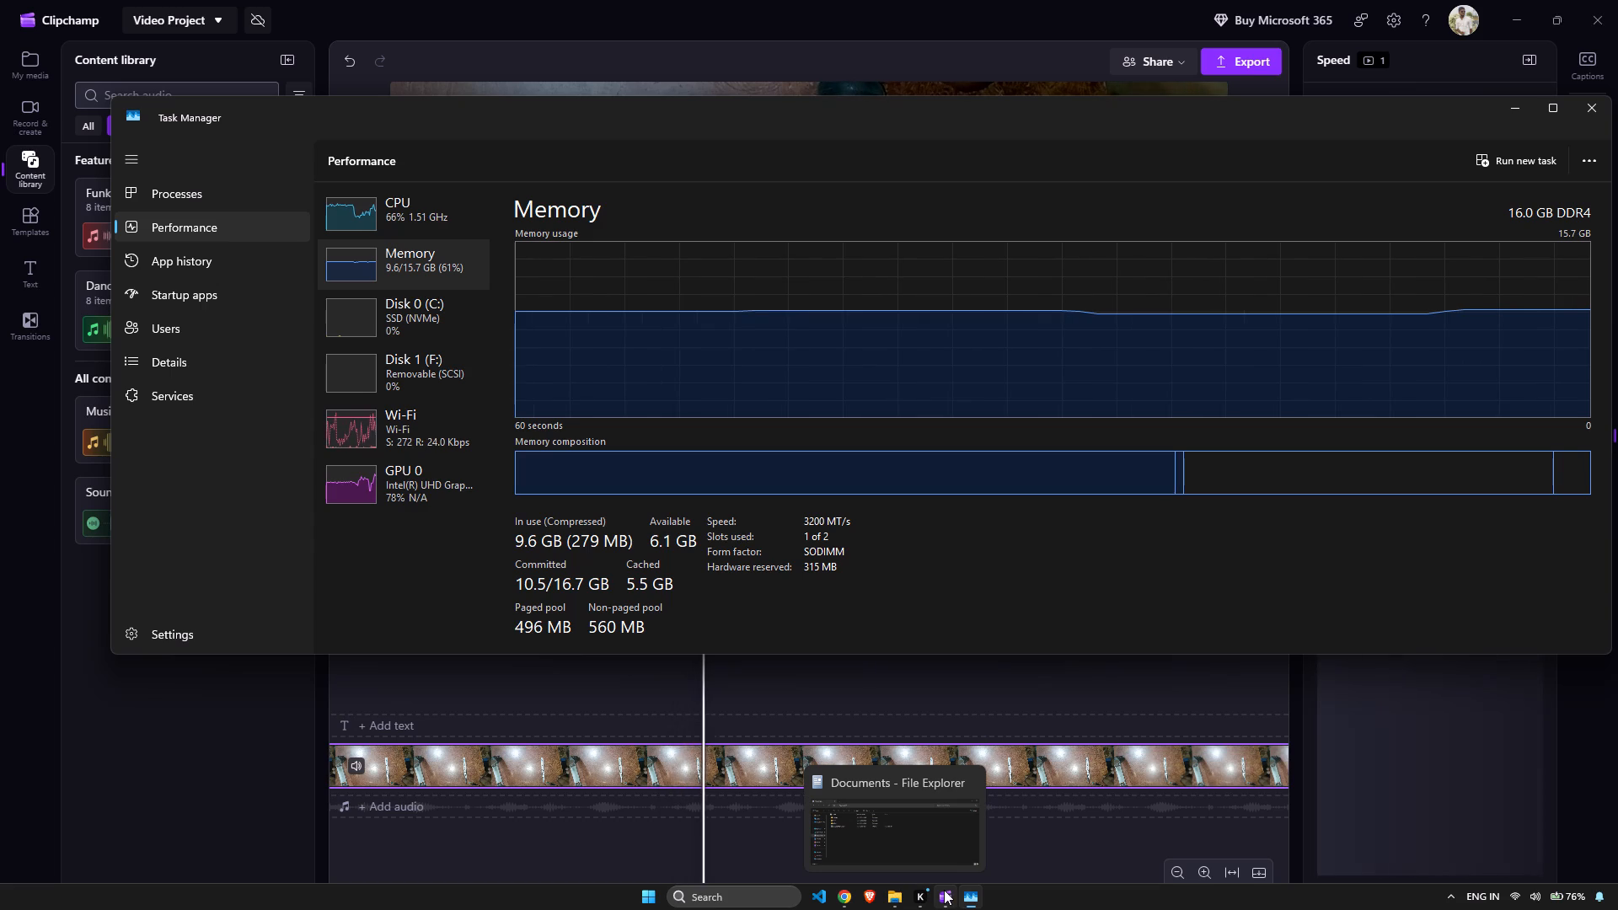
pyautogui.click(944, 890)
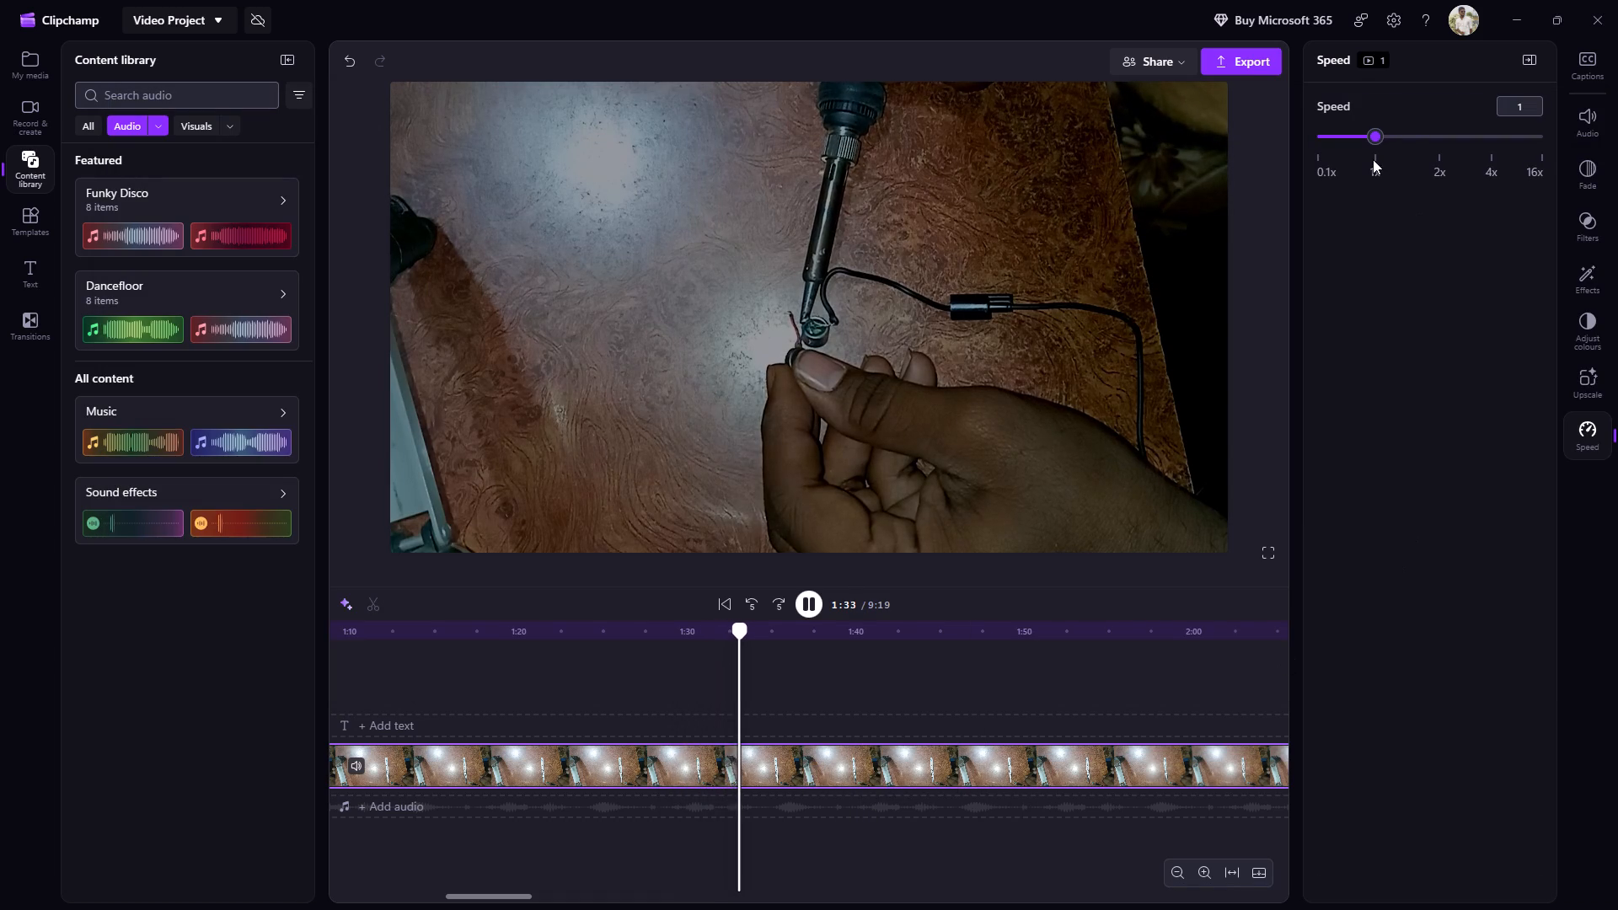
# Set the long clip's playback speed to 2x.
pyautogui.click(1438, 133)
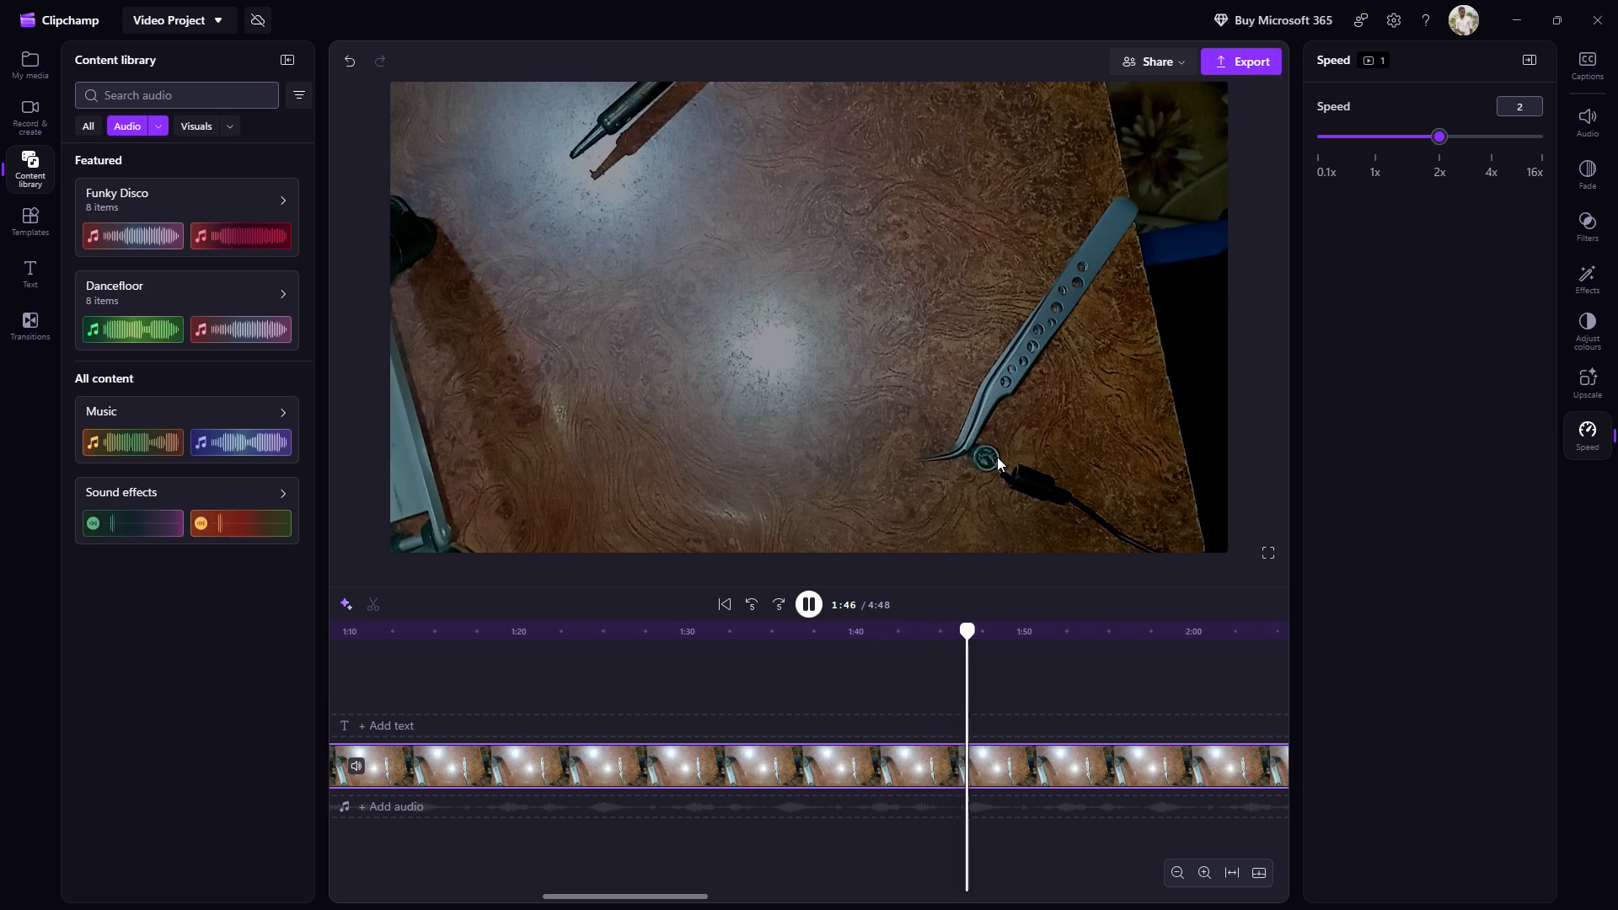
# Pause the playback at 1:52 and split the long clip there.
pyautogui.scroll(2, 1001, 474)
pyautogui.click(1018, 485)
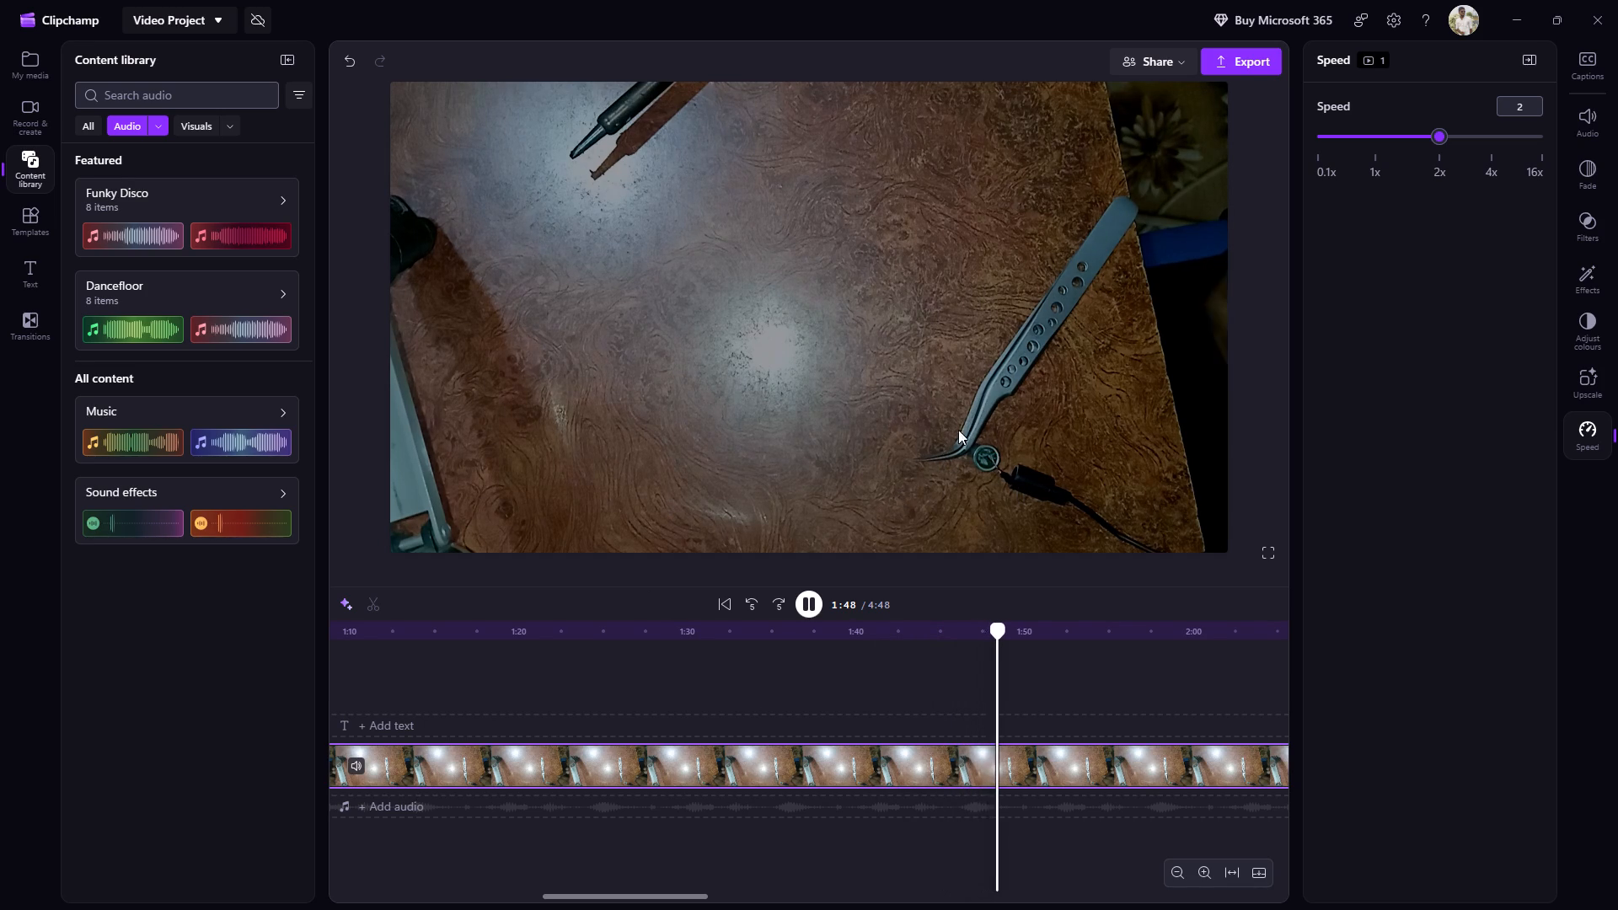
pyautogui.scroll(2, 988, 462)
pyautogui.doubleClick(991, 462)
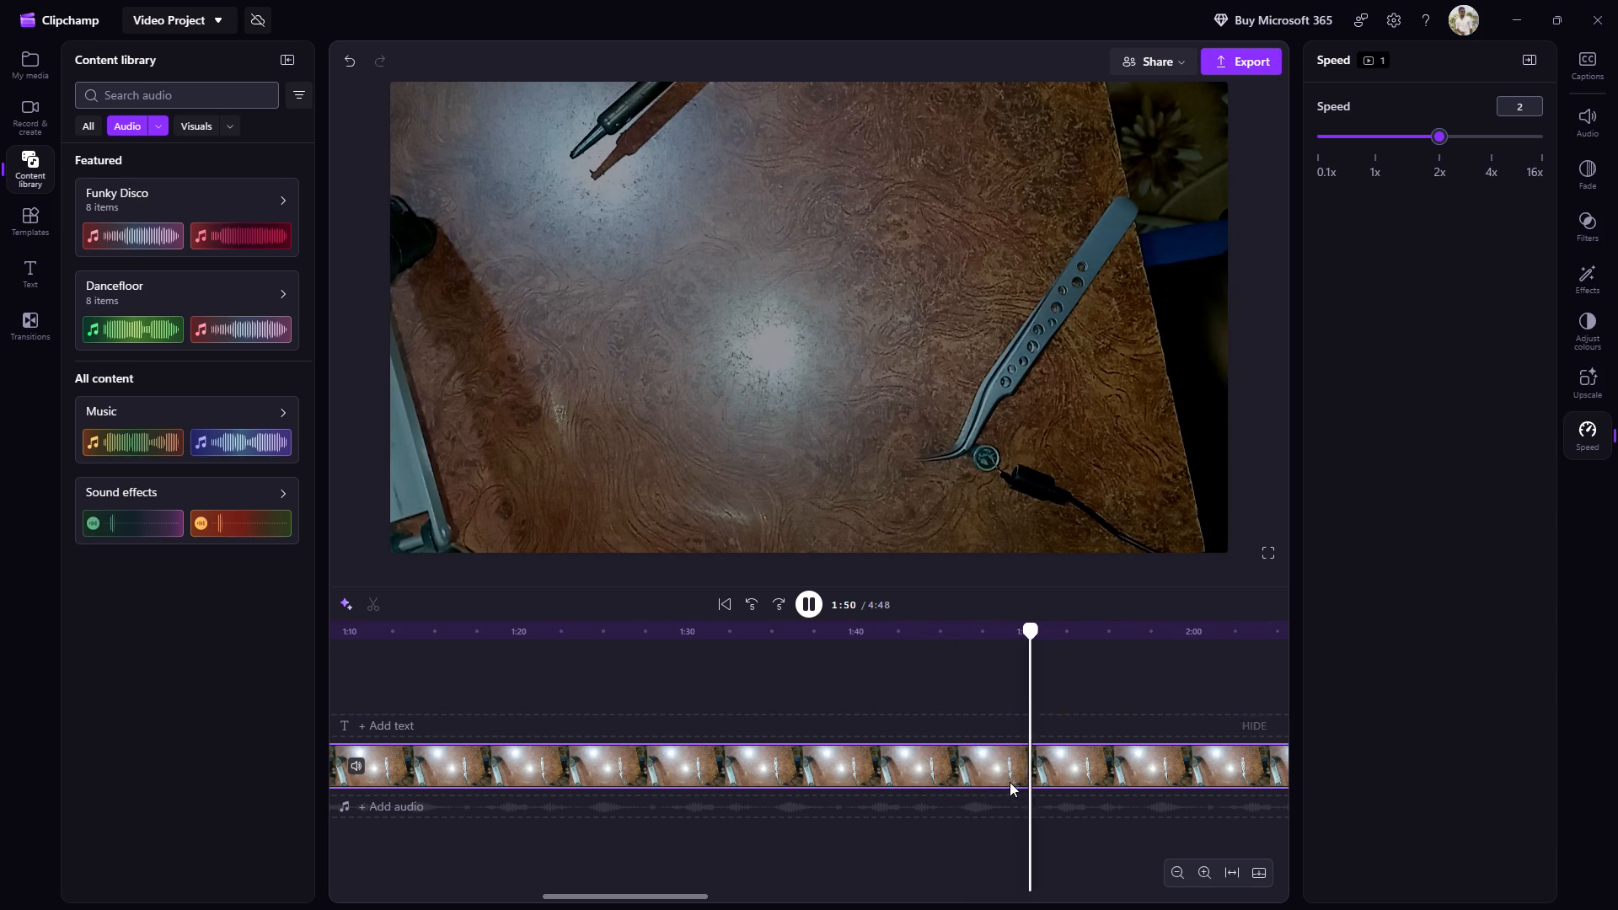
pyautogui.click(1017, 763)
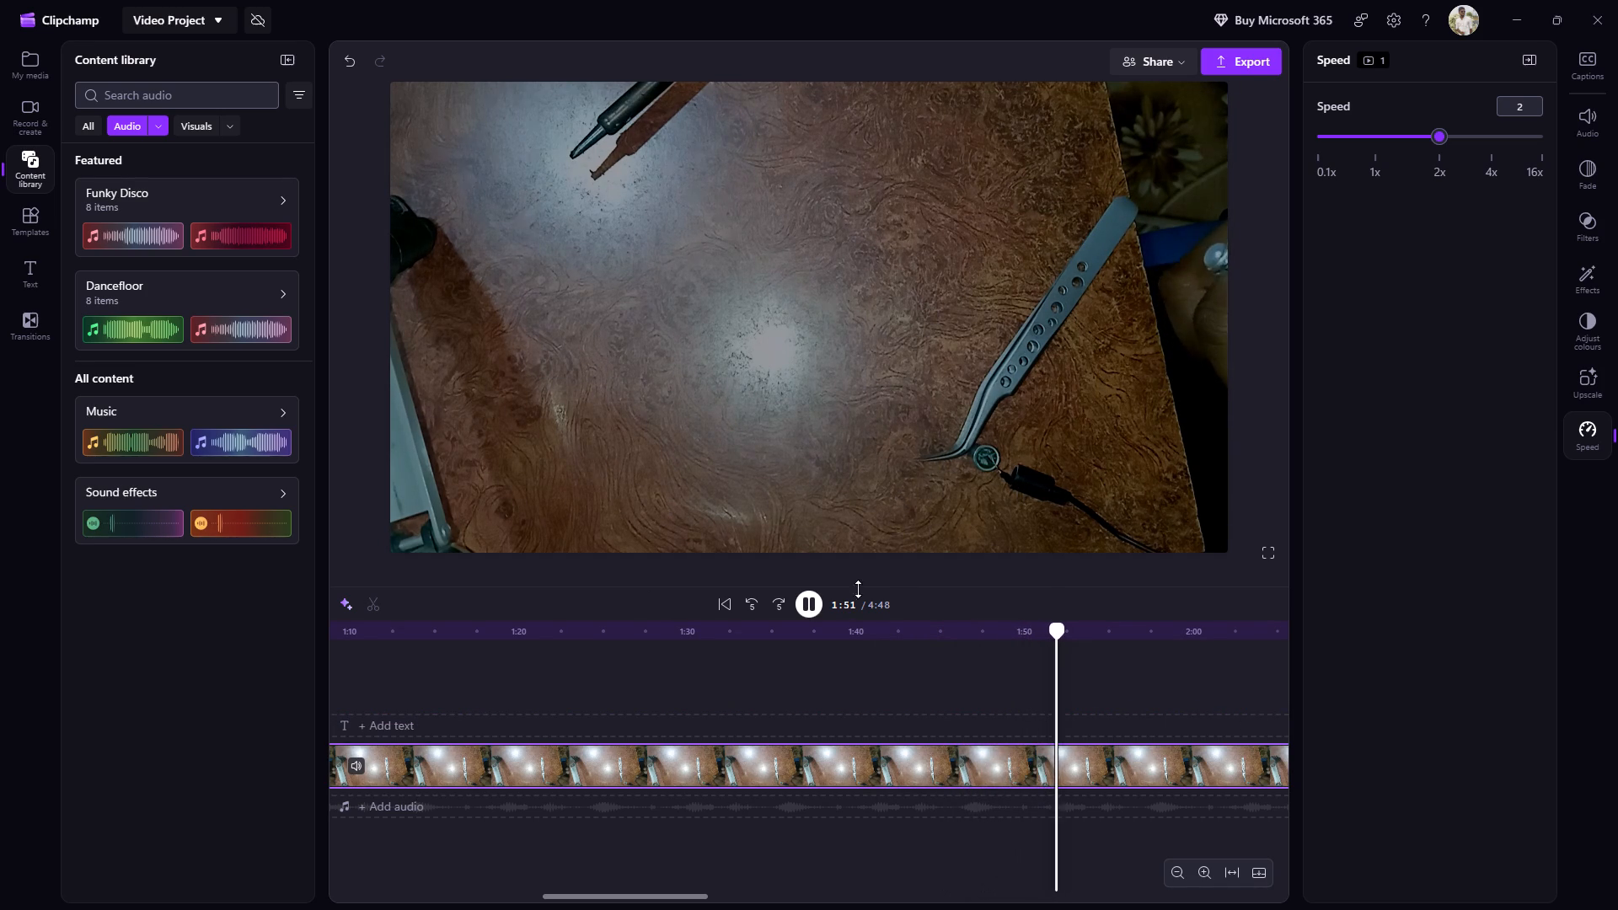
pyautogui.click(810, 604)
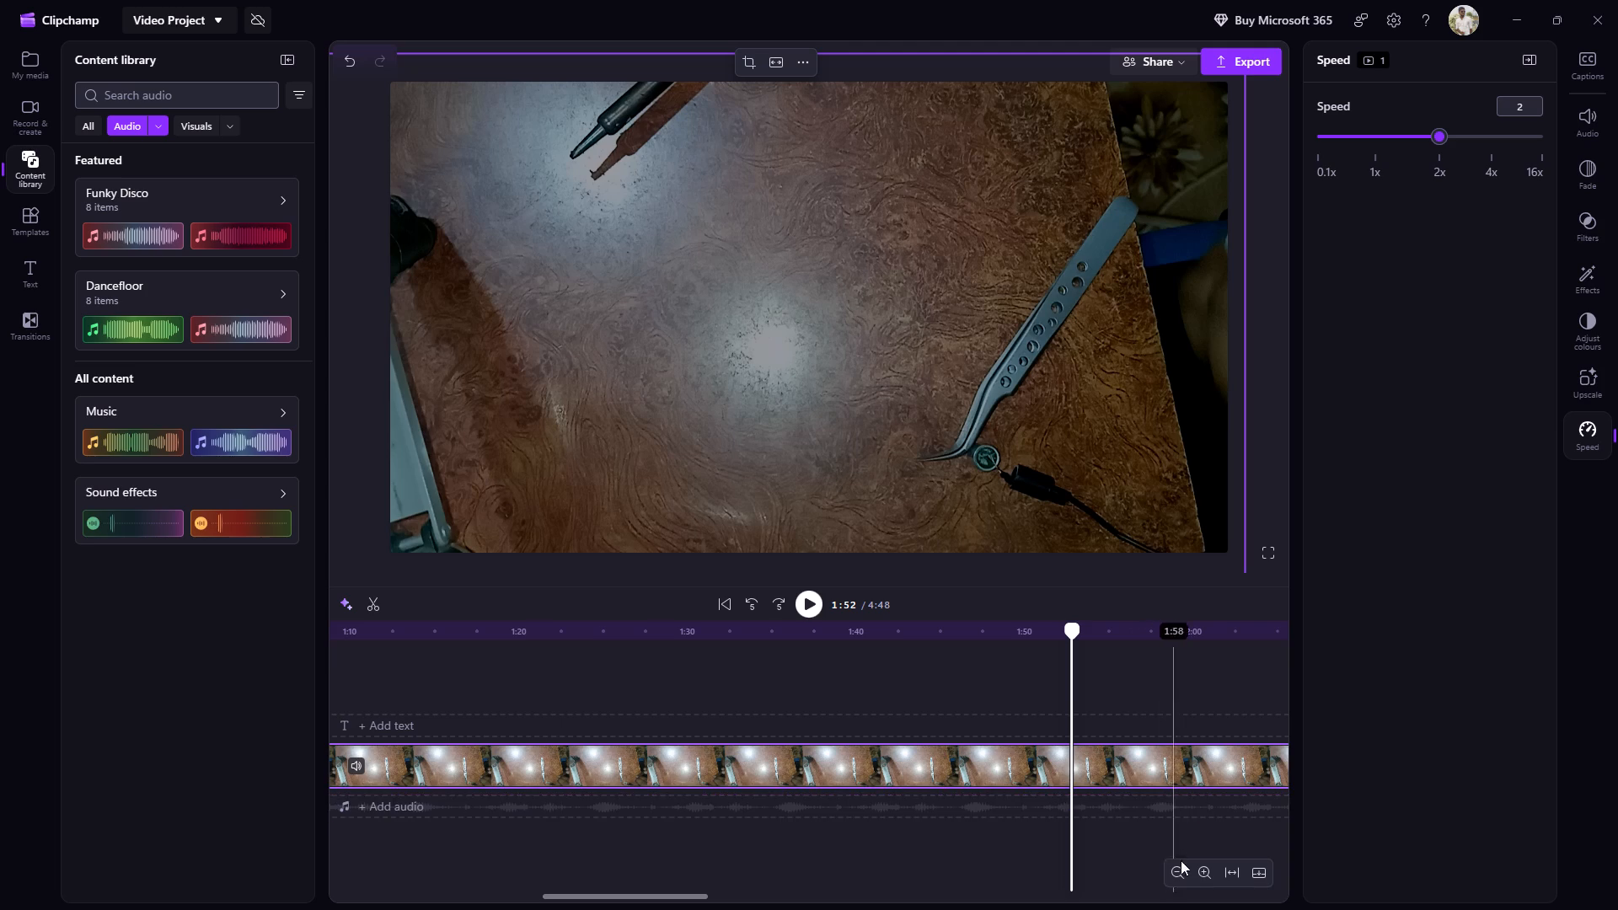
pyautogui.rightClick(1074, 775)
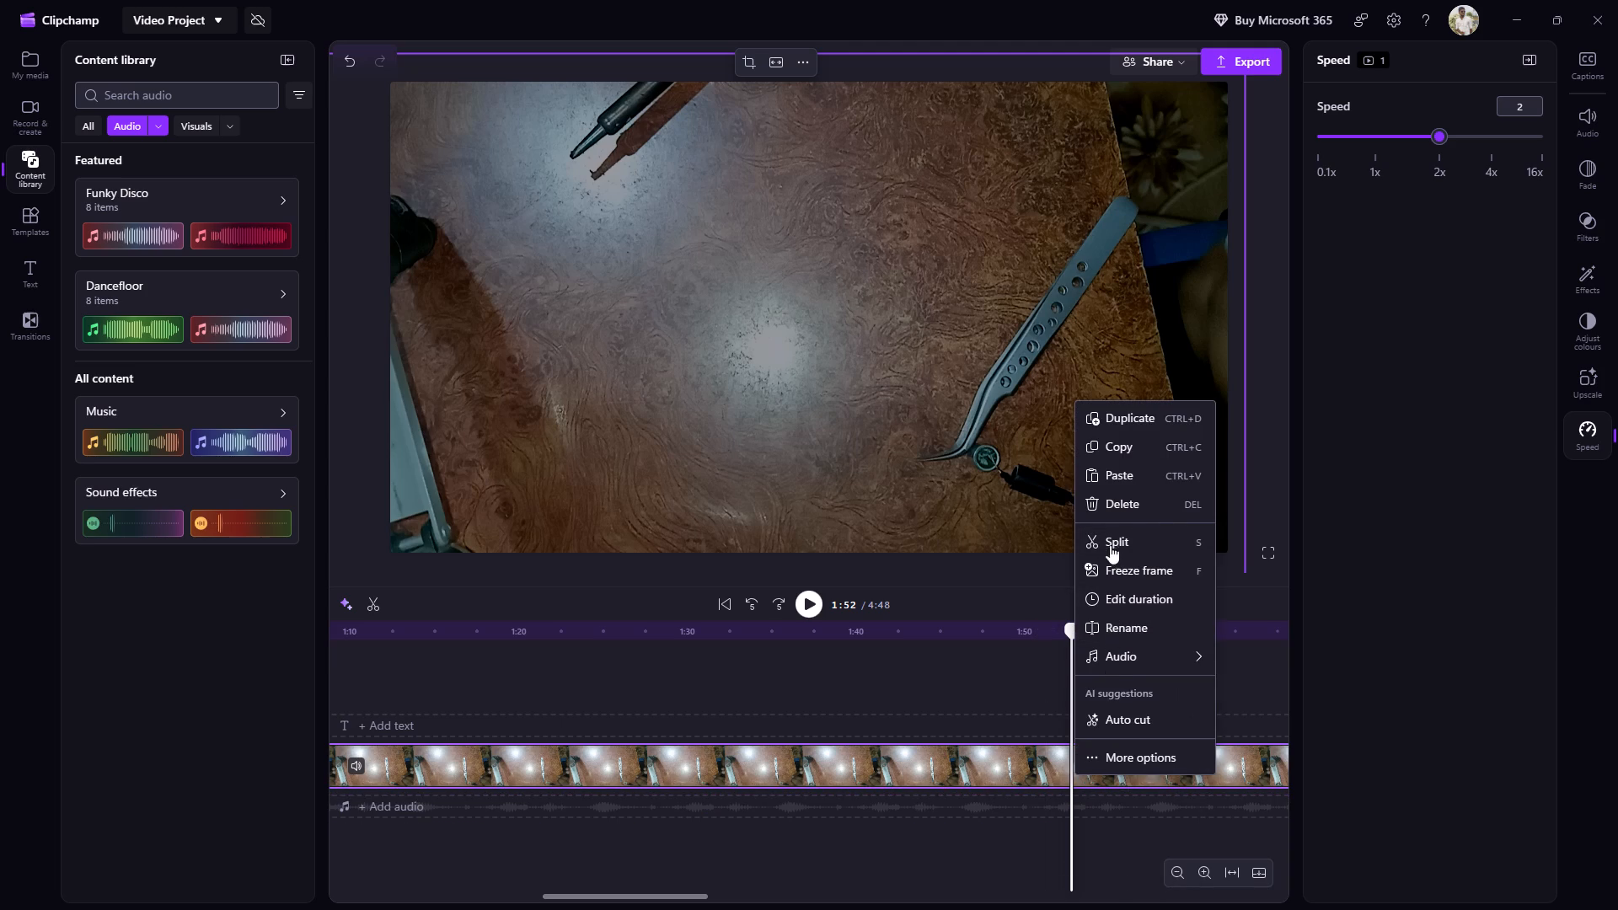
pyautogui.click(1112, 540)
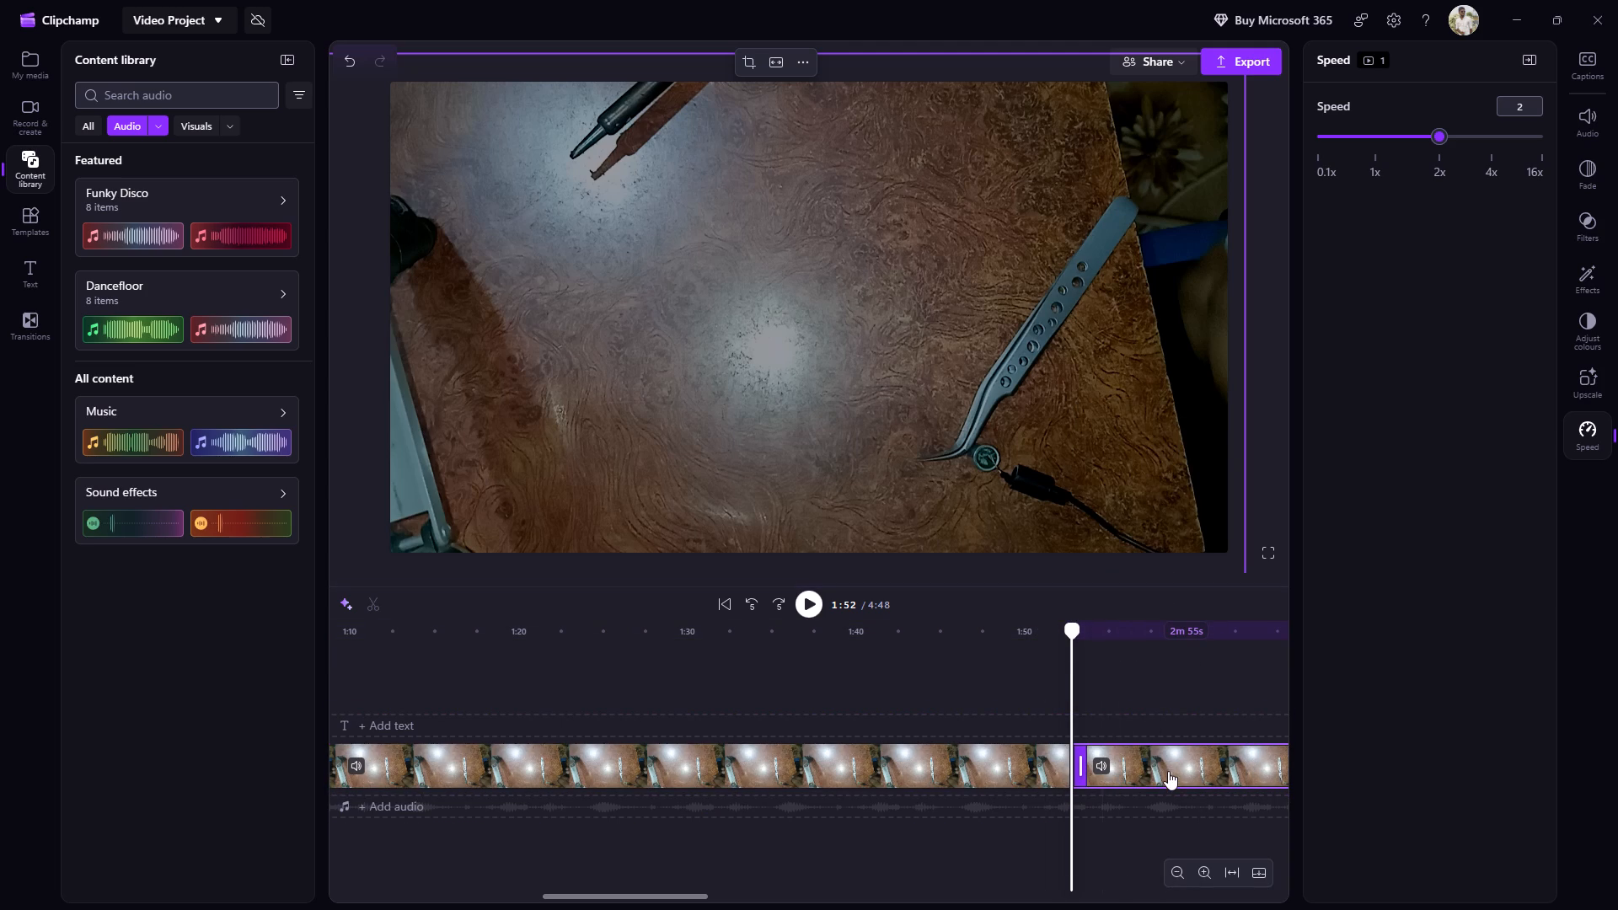
# Resize and reposition the picture of the clip after the 1:52 split, filling the frame and cropping out the equipment along its left edge.
pyautogui.click(1168, 771)
pyautogui.scroll(-4, 875, 317)
pyautogui.scroll(6, 962, 404)
pyautogui.click(1244, 485)
pyautogui.moveTo(1244, 474); pyautogui.dragTo(1122, 489)
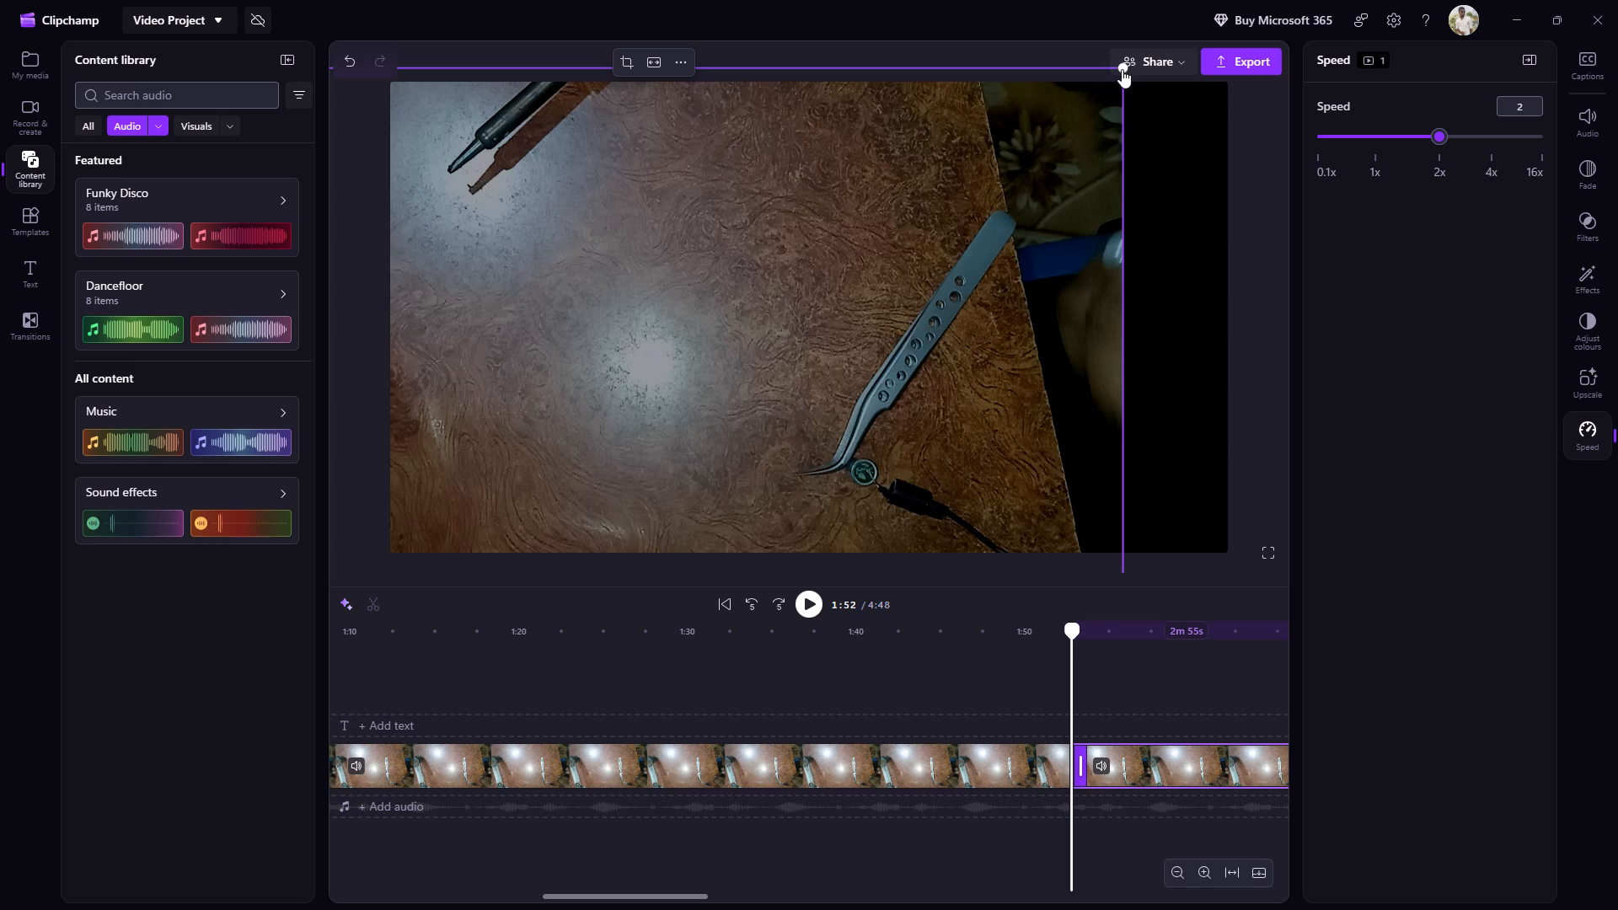
pyautogui.moveTo(1084, 73); pyautogui.dragTo(1064, 154)
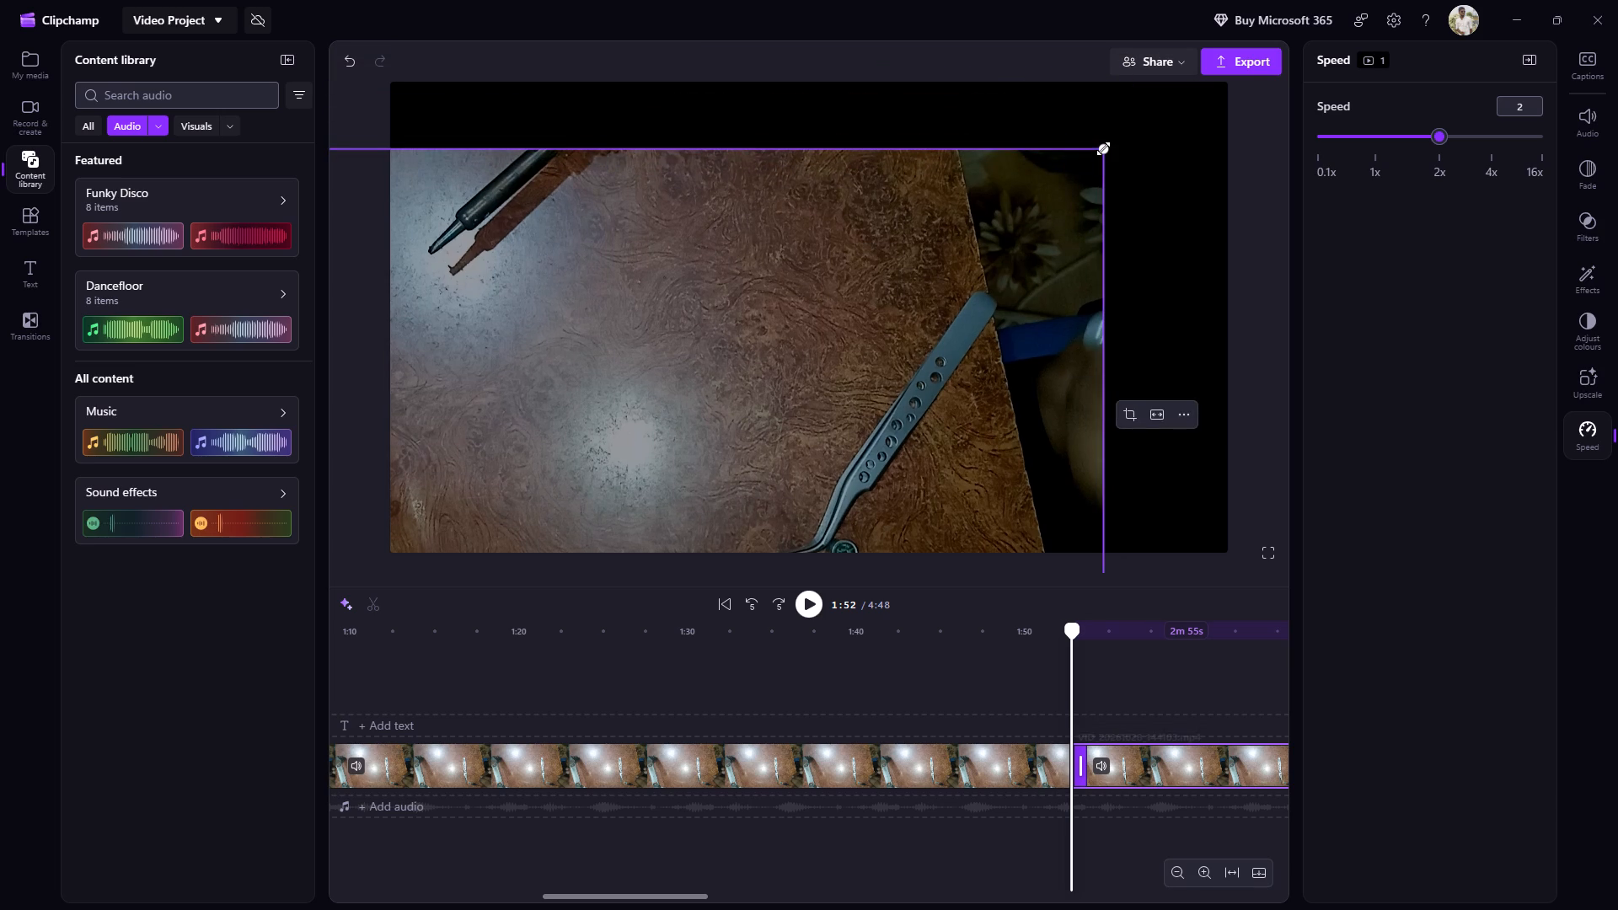
pyautogui.moveTo(1108, 148); pyautogui.dragTo(1257, 106)
pyautogui.moveTo(1074, 334); pyautogui.dragTo(1112, 240)
# Play the reframed footage from 1:52 to about 3:21, hiding the captions settings and reselecting the clip.
pyautogui.click(813, 608)
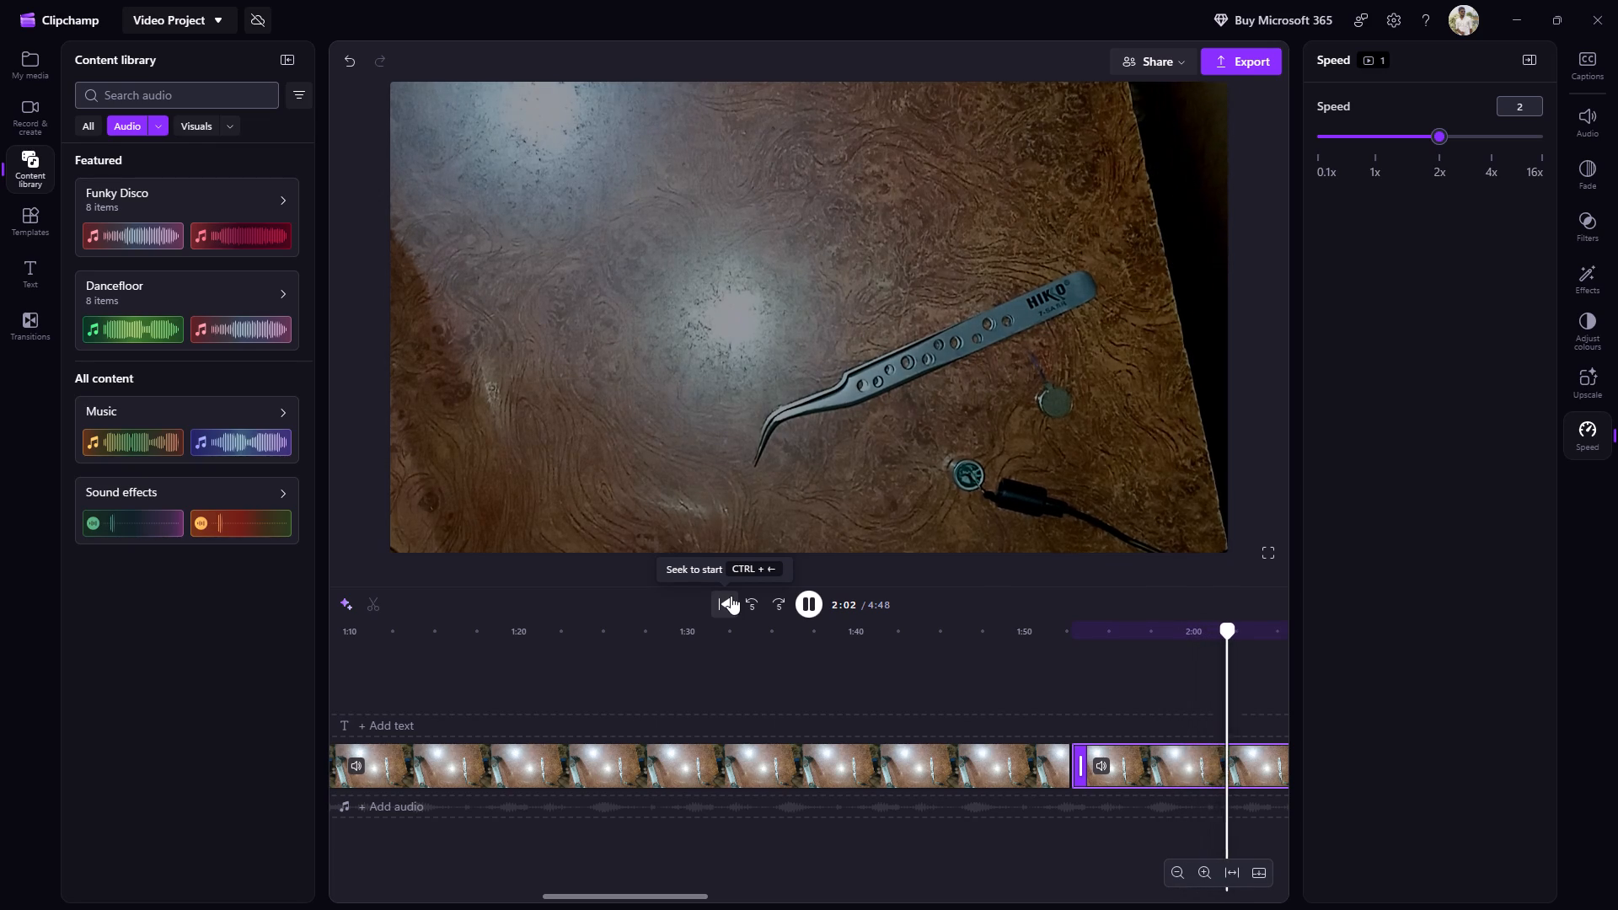
pyautogui.rightClick(523, 813)
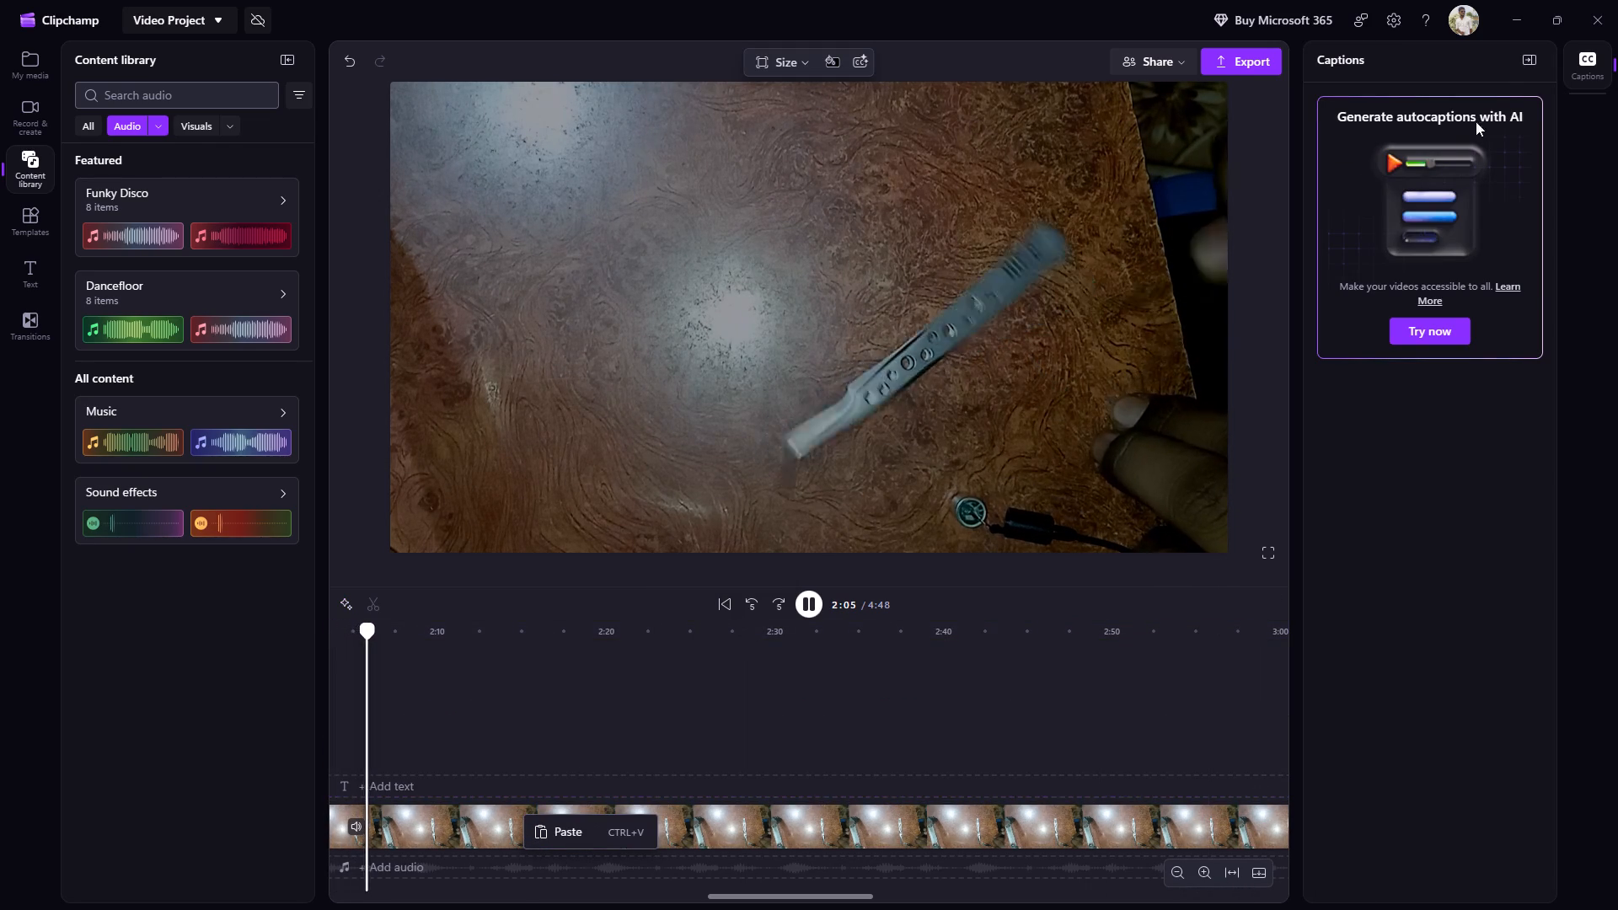
pyautogui.click(1516, 65)
pyautogui.click(561, 768)
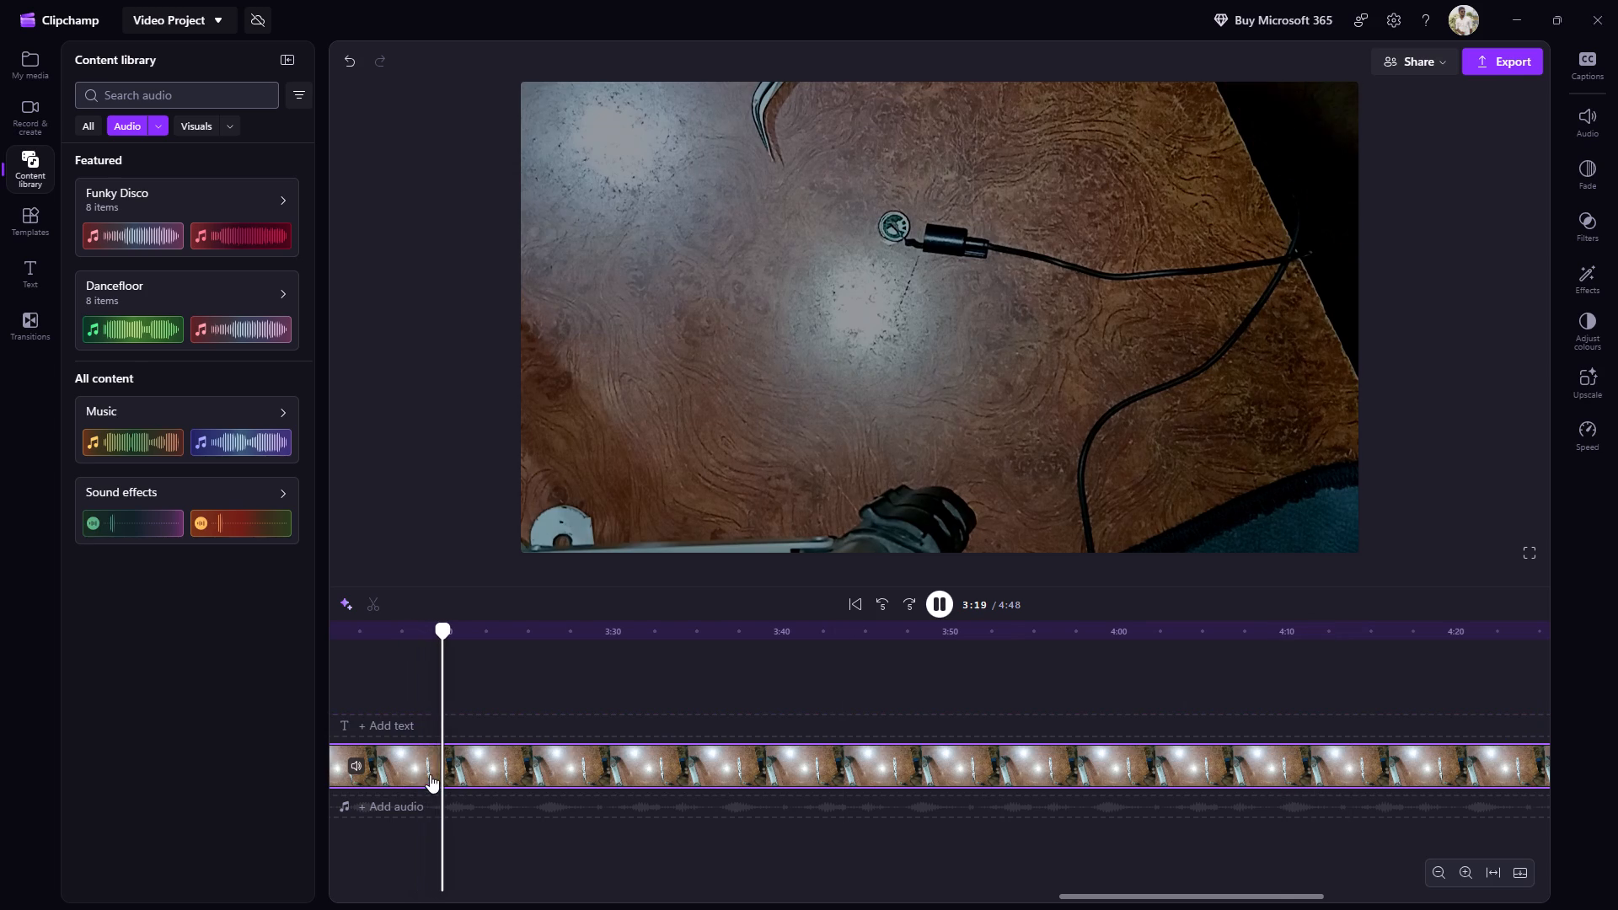
# Jump back from 3:21 and review the footage between about 2:48 and 3:02.
pyautogui.click(882, 604)
pyautogui.tripleClick(882, 604)
pyautogui.tripleClick(882, 604)
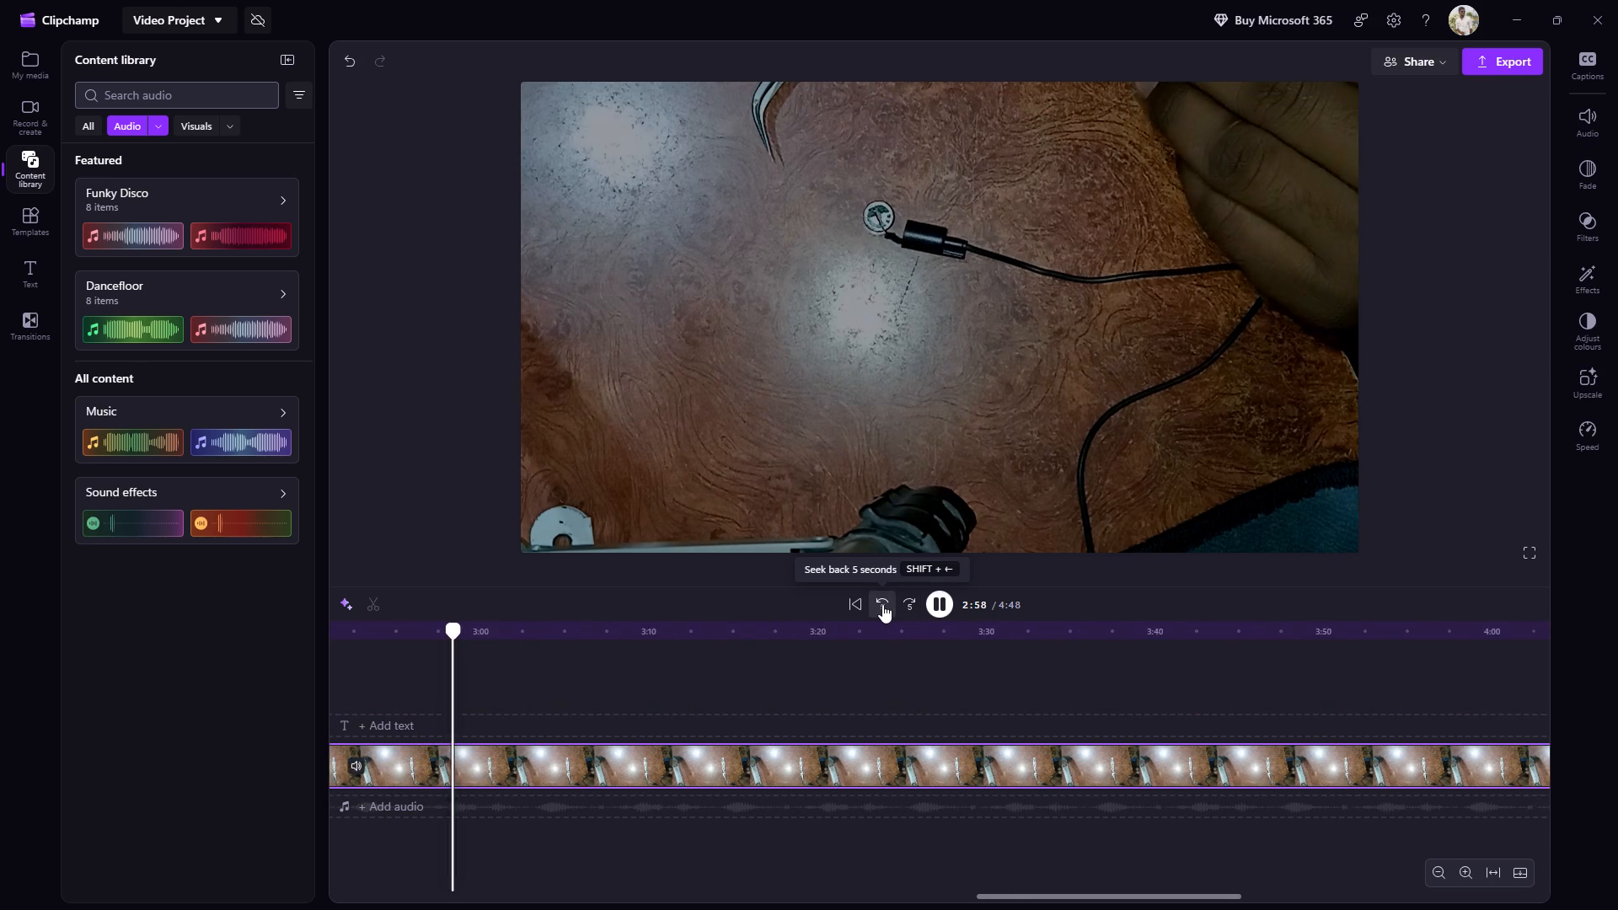
pyautogui.doubleClick(882, 604)
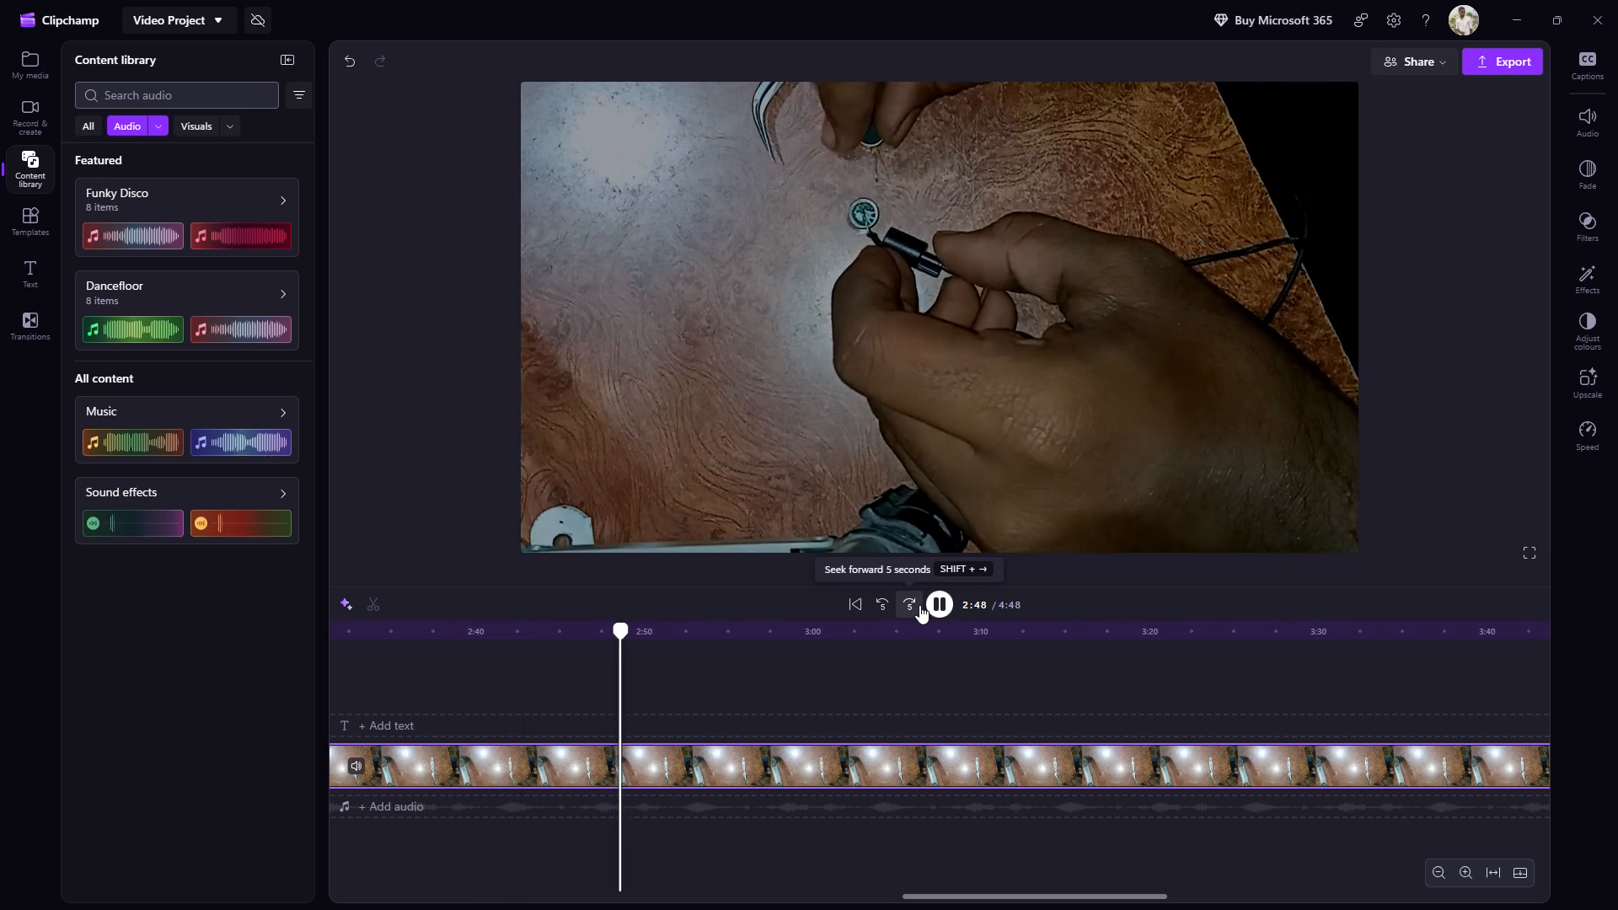
pyautogui.click(919, 605)
pyautogui.click(919, 605)
pyautogui.click(1054, 370)
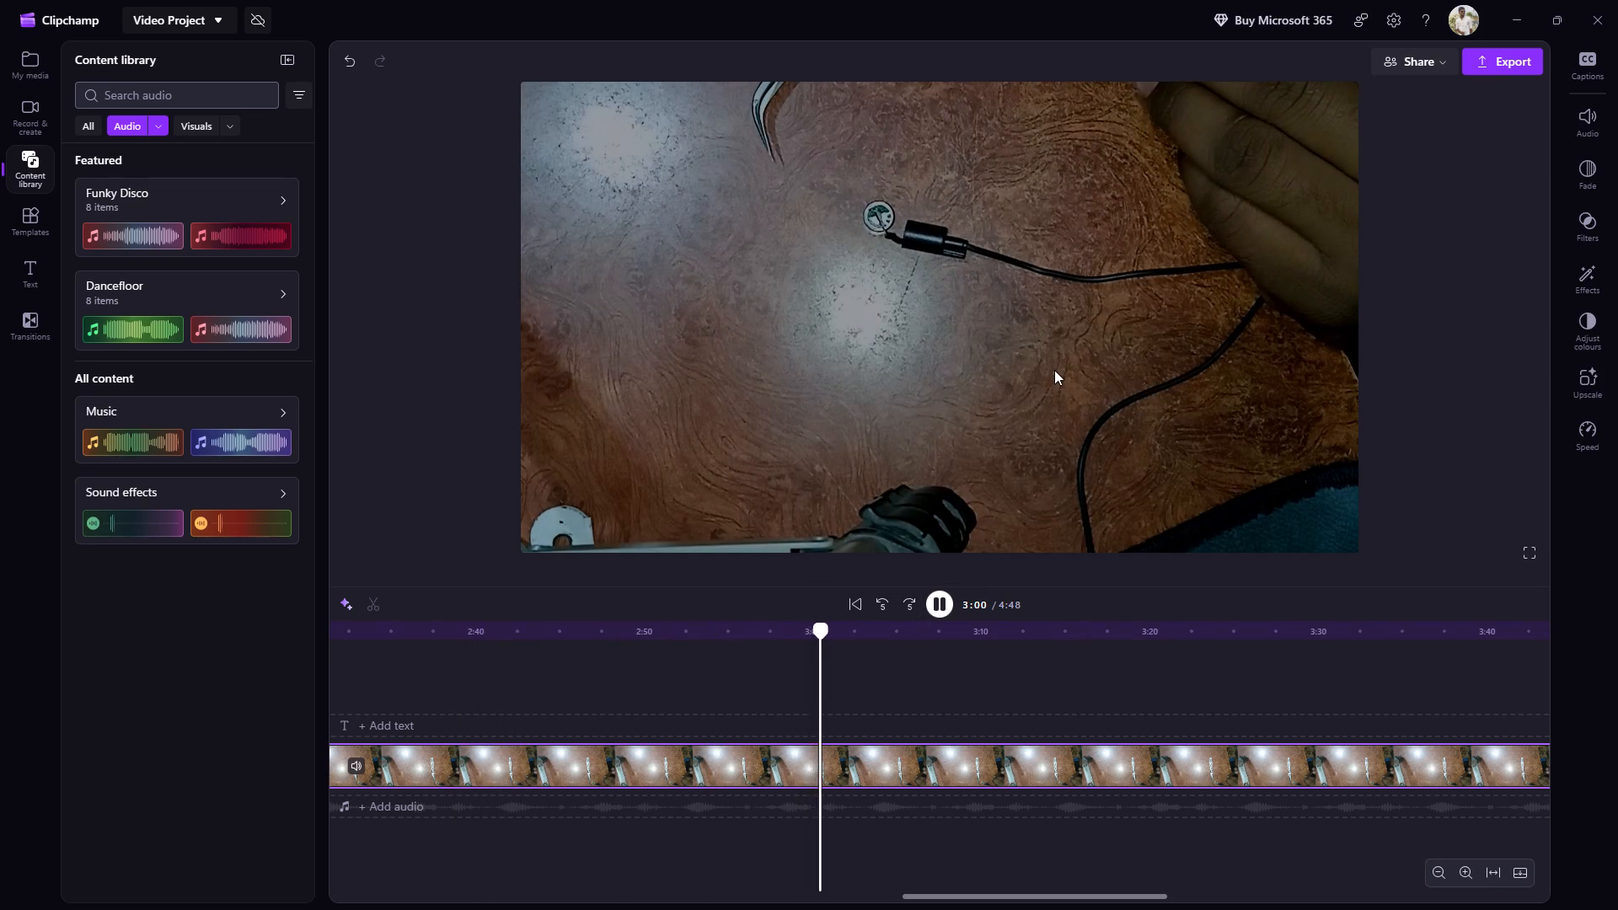
pyautogui.click(926, 596)
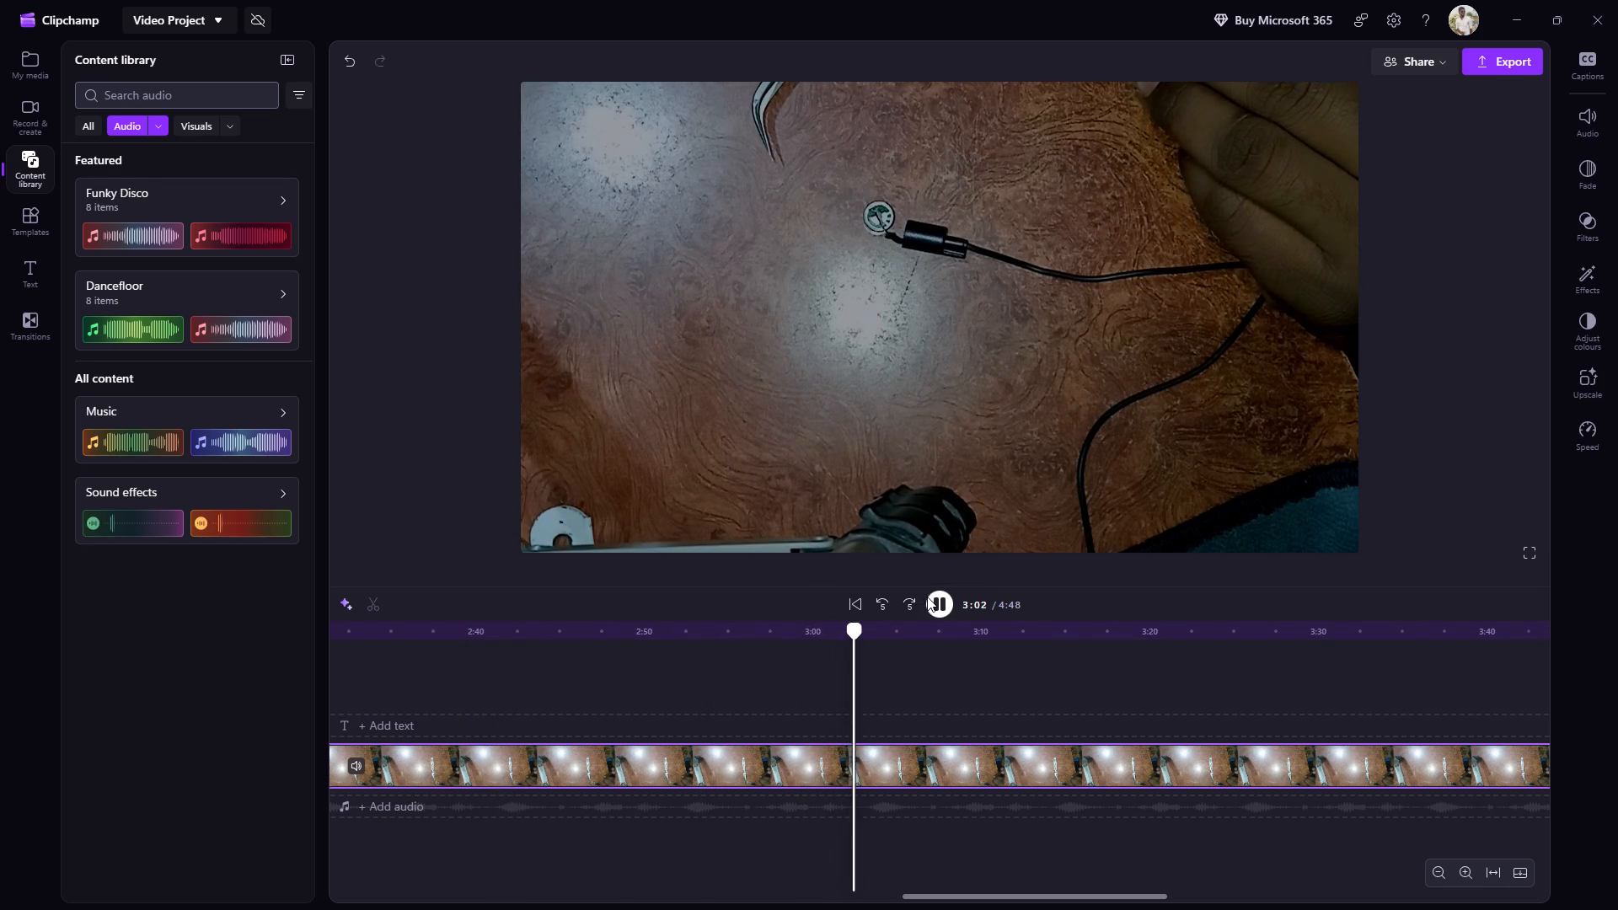
pyautogui.click(930, 597)
# At 2:54, shift the clip's picture down and to the left and resize it, cropping out the equipment along the bottom edge.
pyautogui.moveTo(860, 632); pyautogui.dragTo(724, 648)
pyautogui.scroll(-4, 1216, 281)
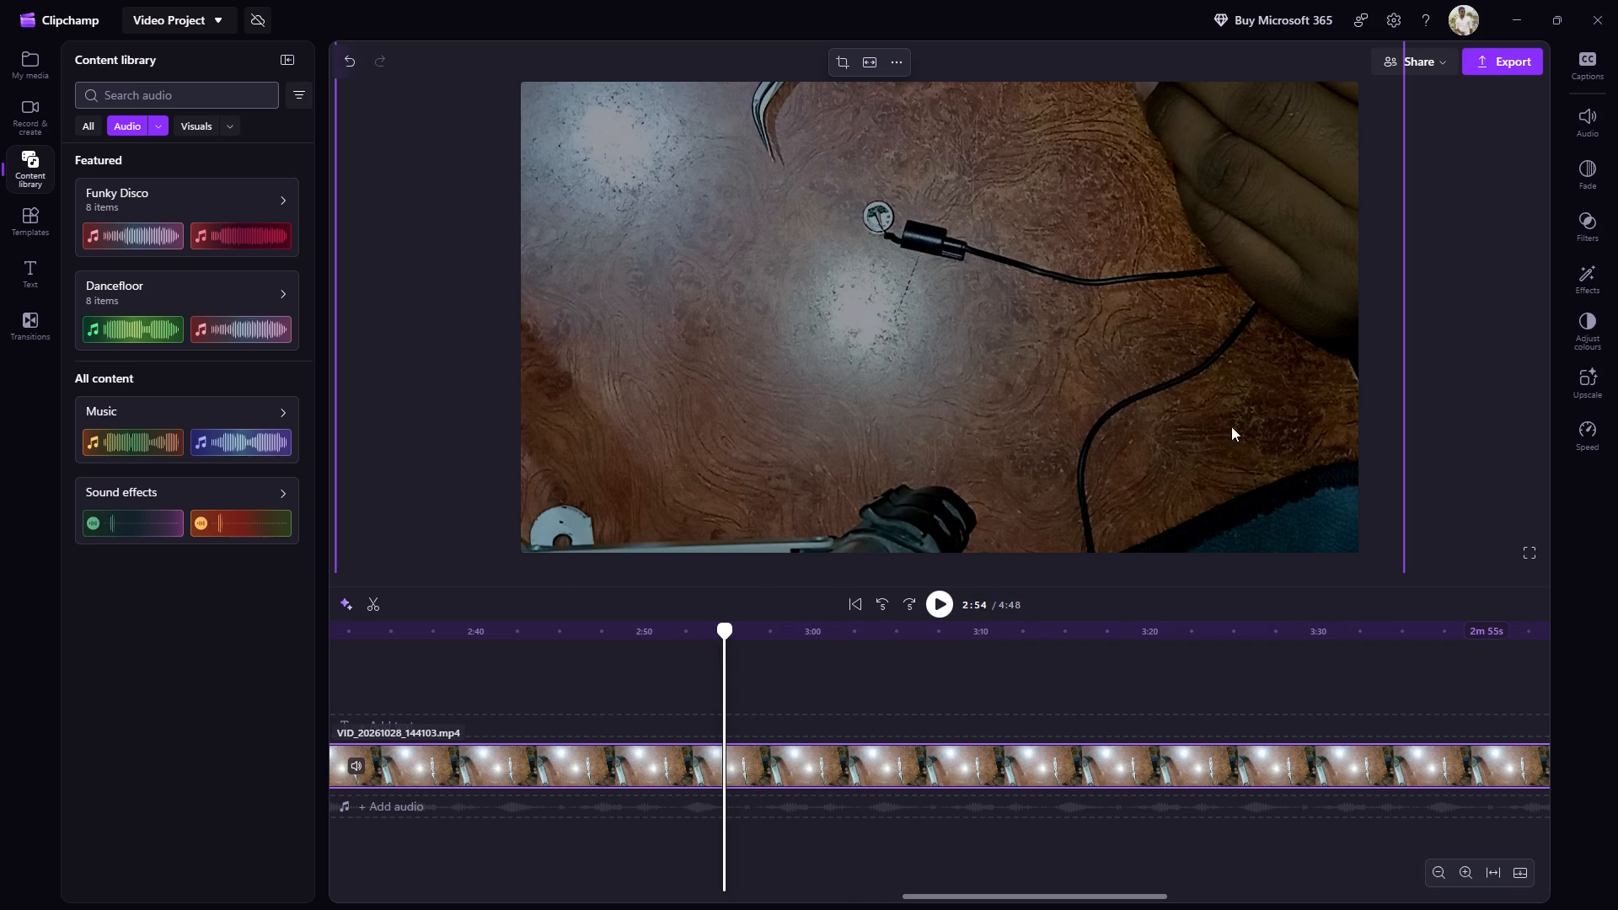
pyautogui.moveTo(1240, 404); pyautogui.dragTo(1138, 559)
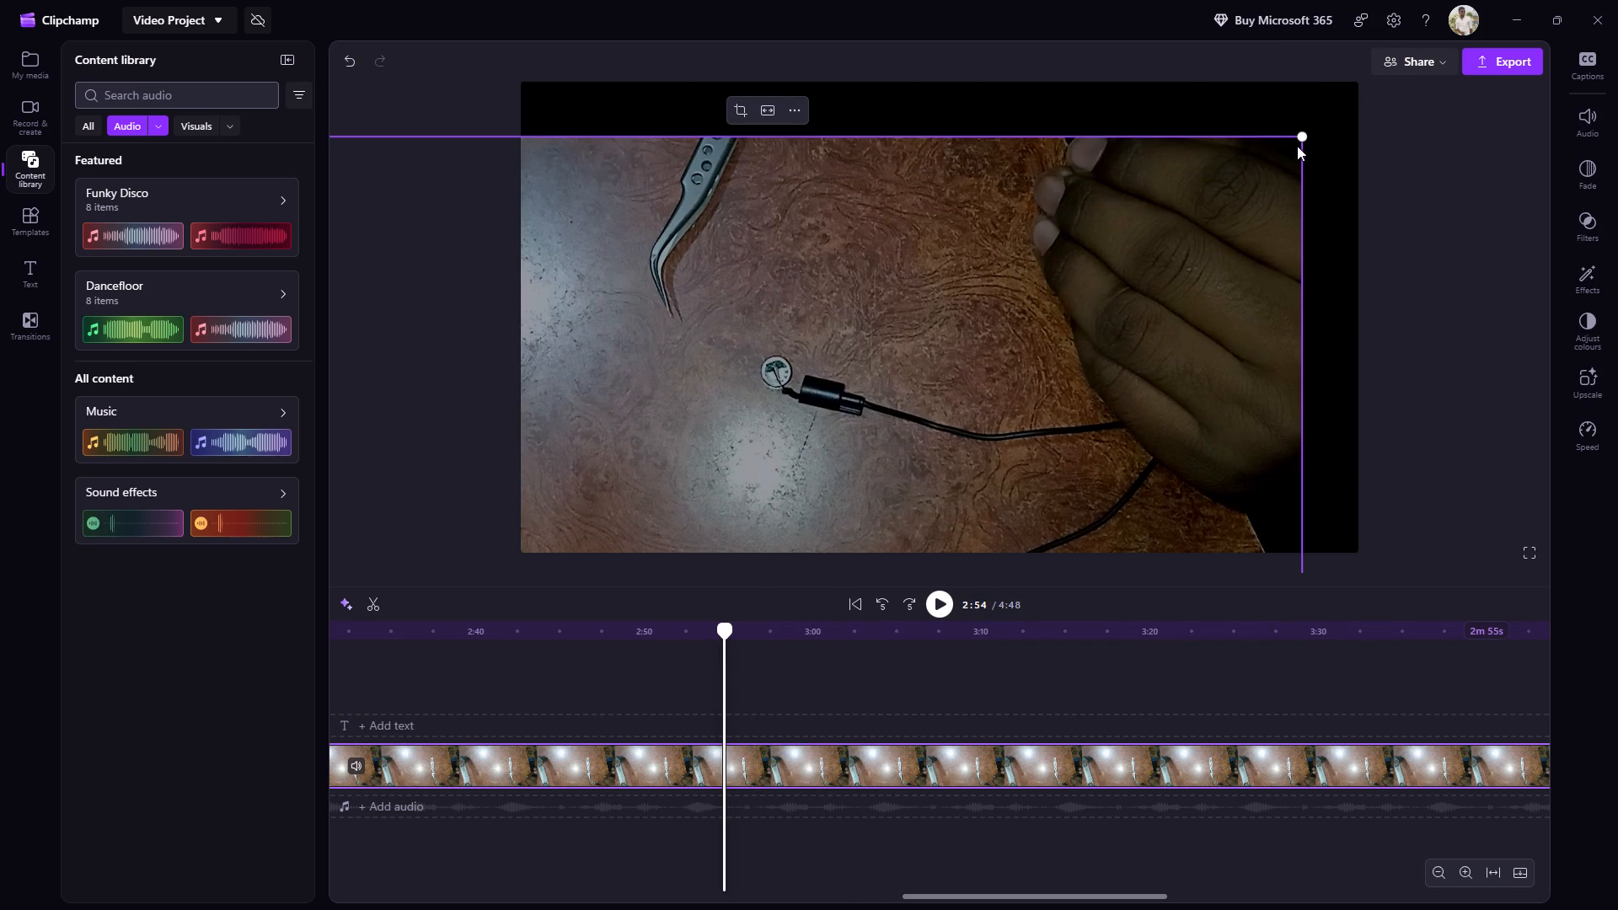
pyautogui.moveTo(1303, 131); pyautogui.dragTo(1405, 110)
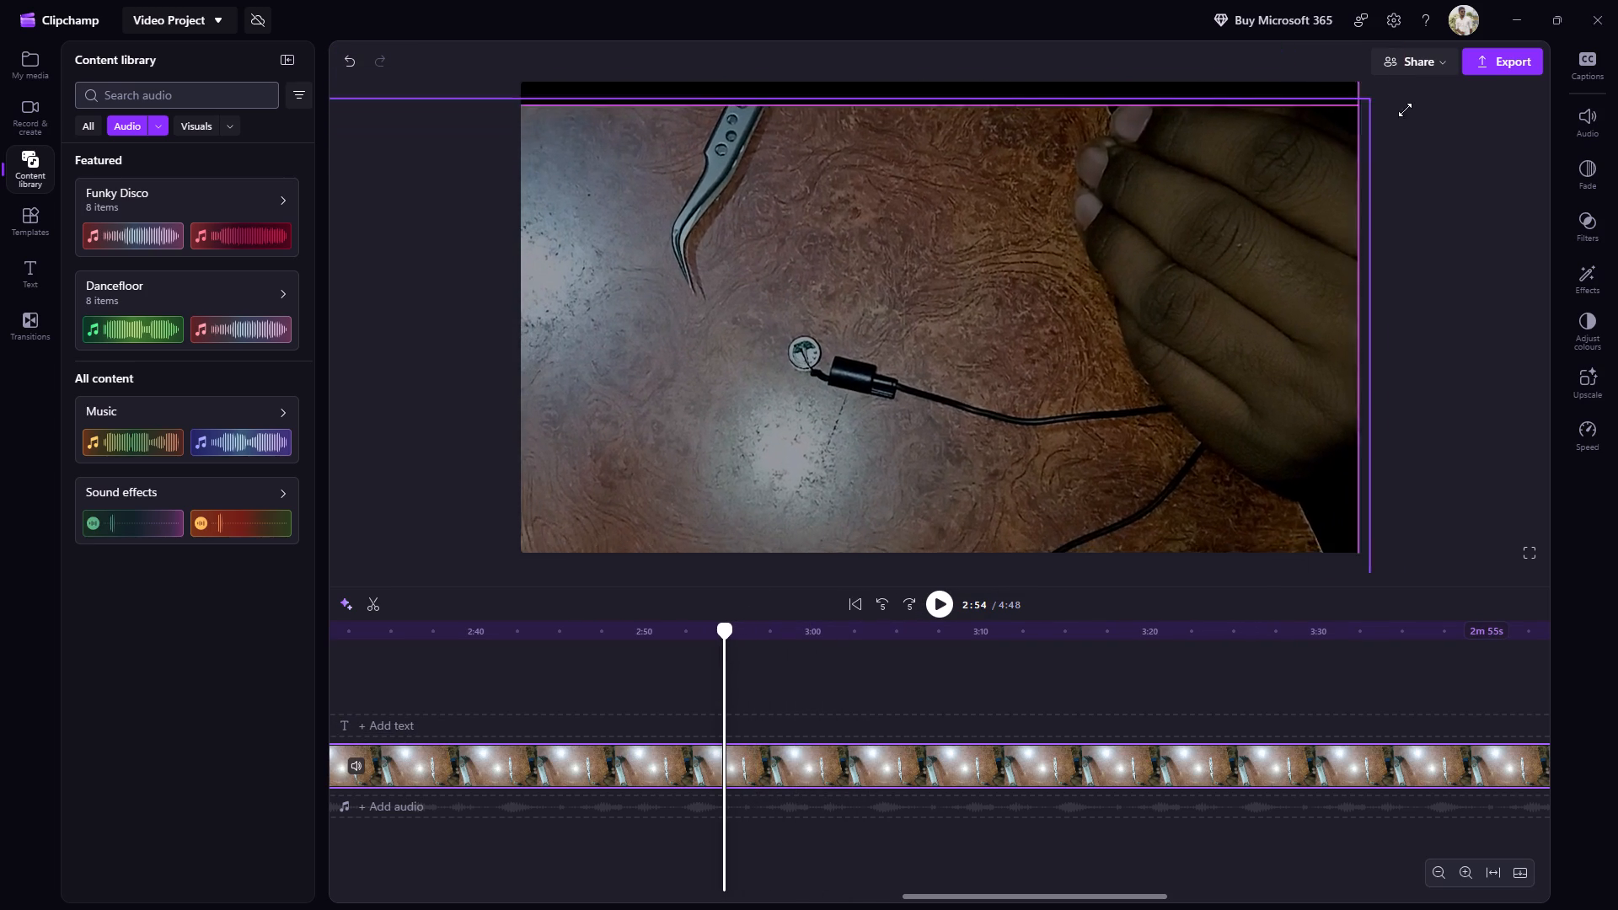
pyautogui.moveTo(1405, 110); pyautogui.dragTo(1361, 104)
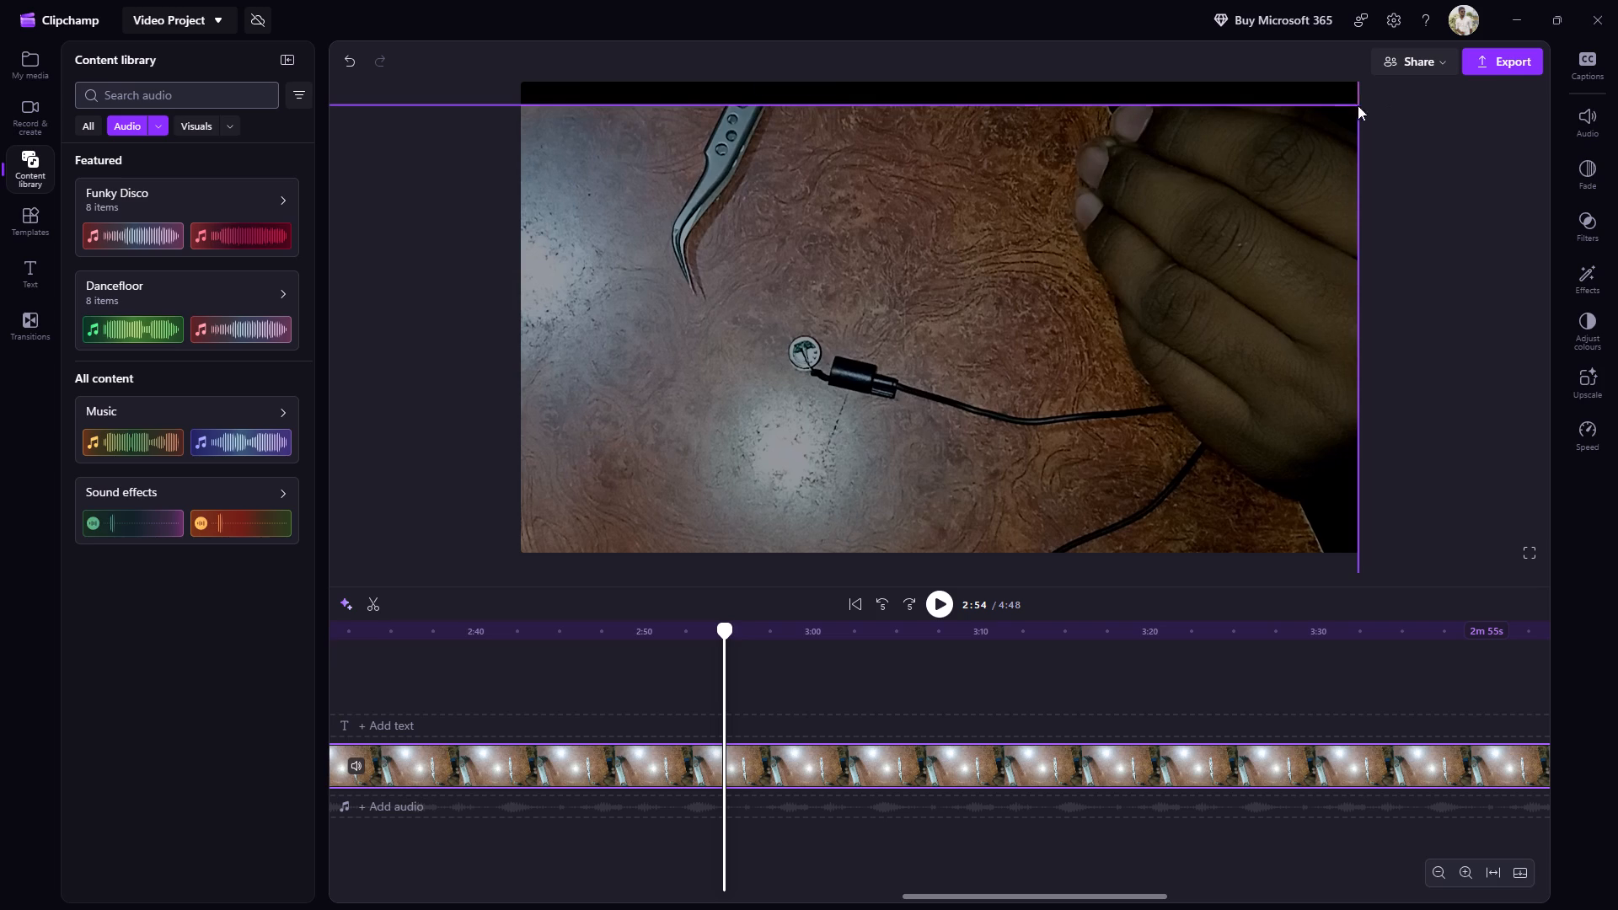
pyautogui.moveTo(1117, 286); pyautogui.dragTo(1112, 255)
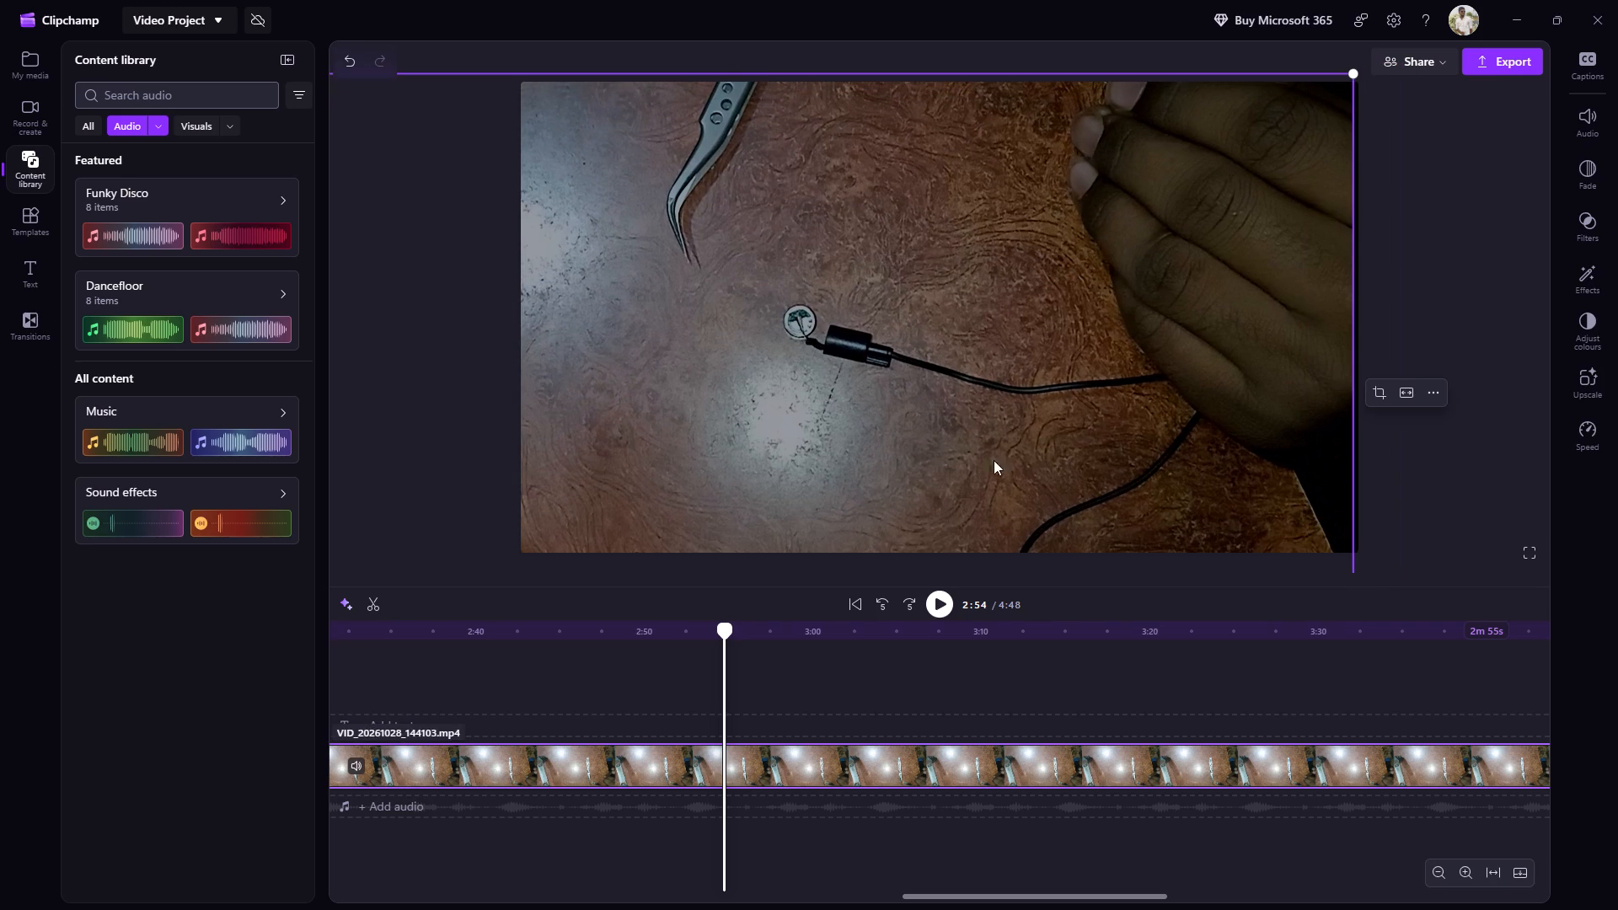
# Resume playback from 2:54 and slightly lower the exposure of the clip after the 1:52 split.
pyautogui.click(937, 599)
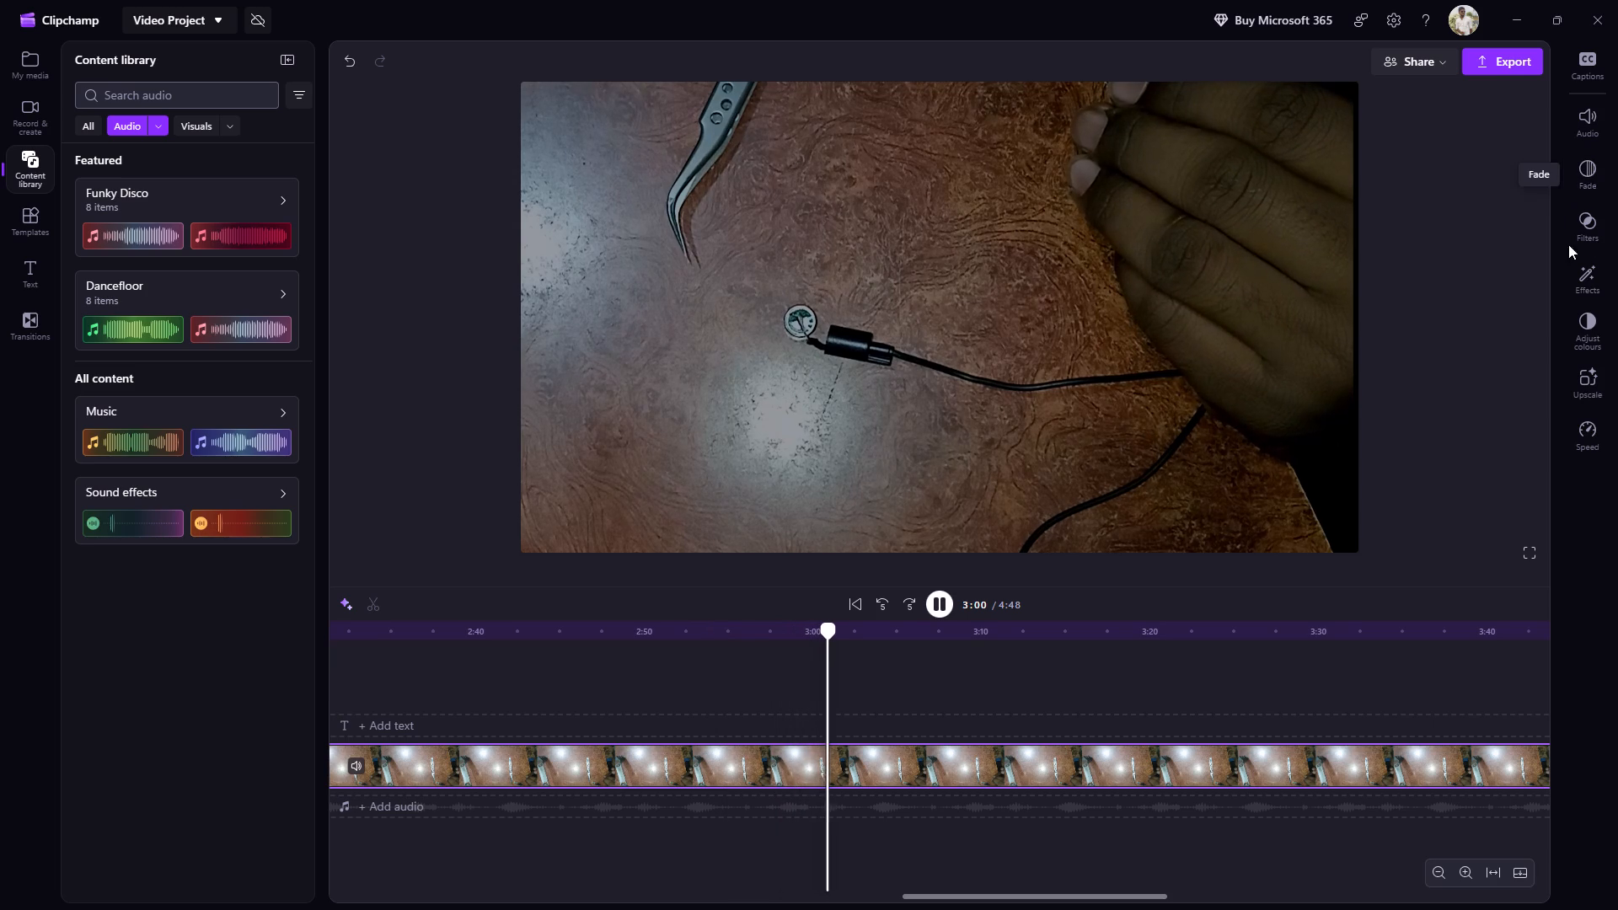
pyautogui.click(1590, 340)
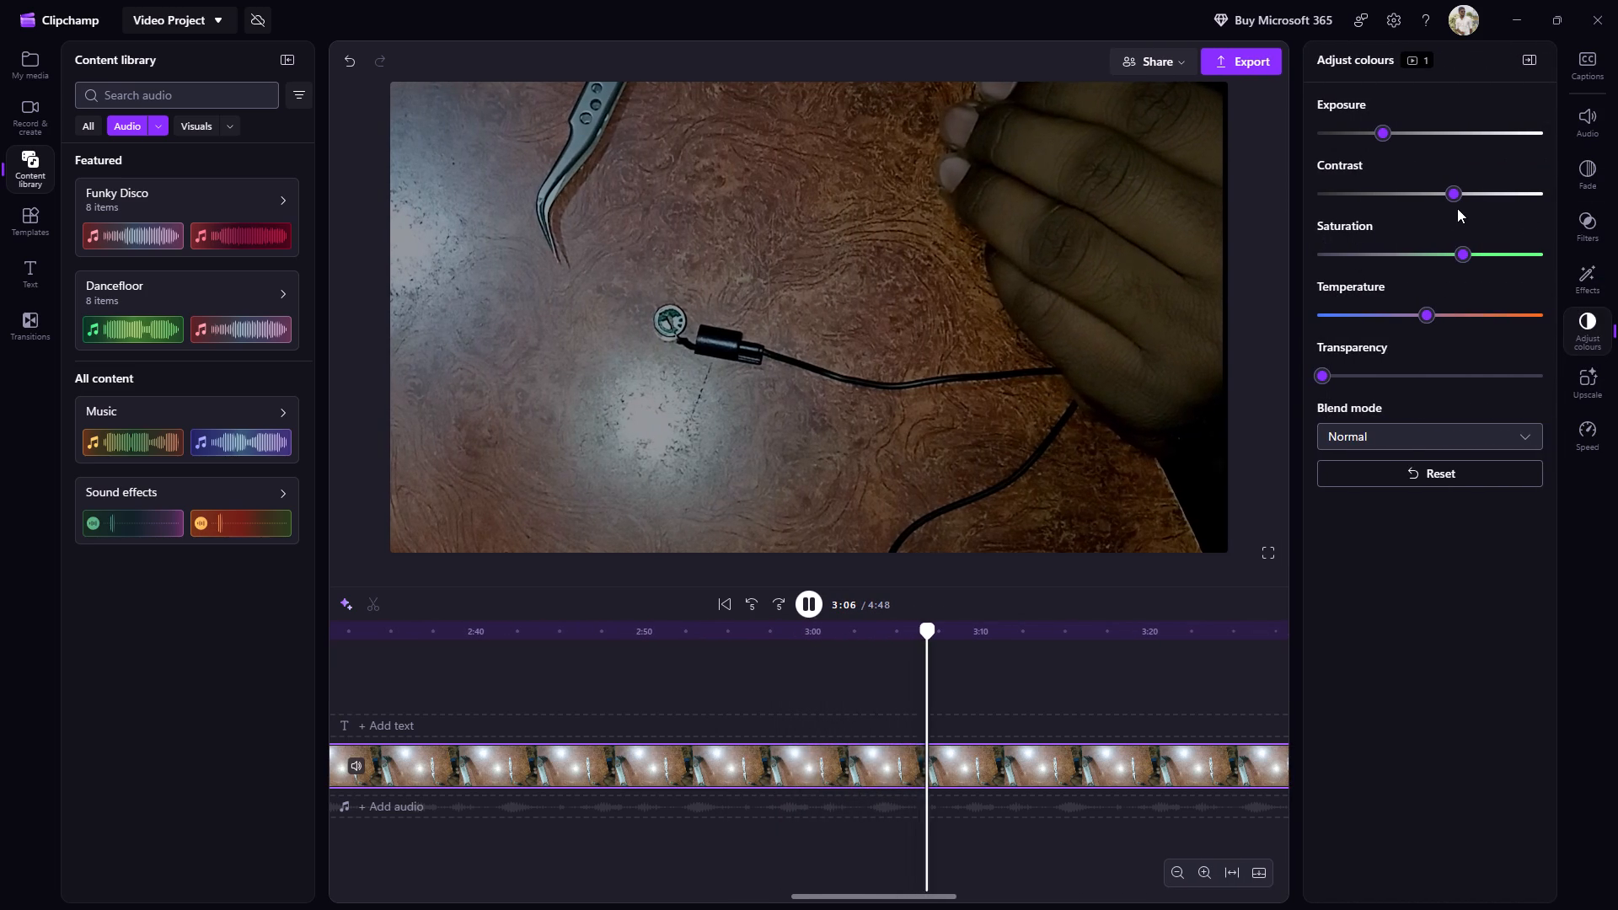
pyautogui.moveTo(1382, 135); pyautogui.dragTo(1372, 134)
pyautogui.click(1417, 559)
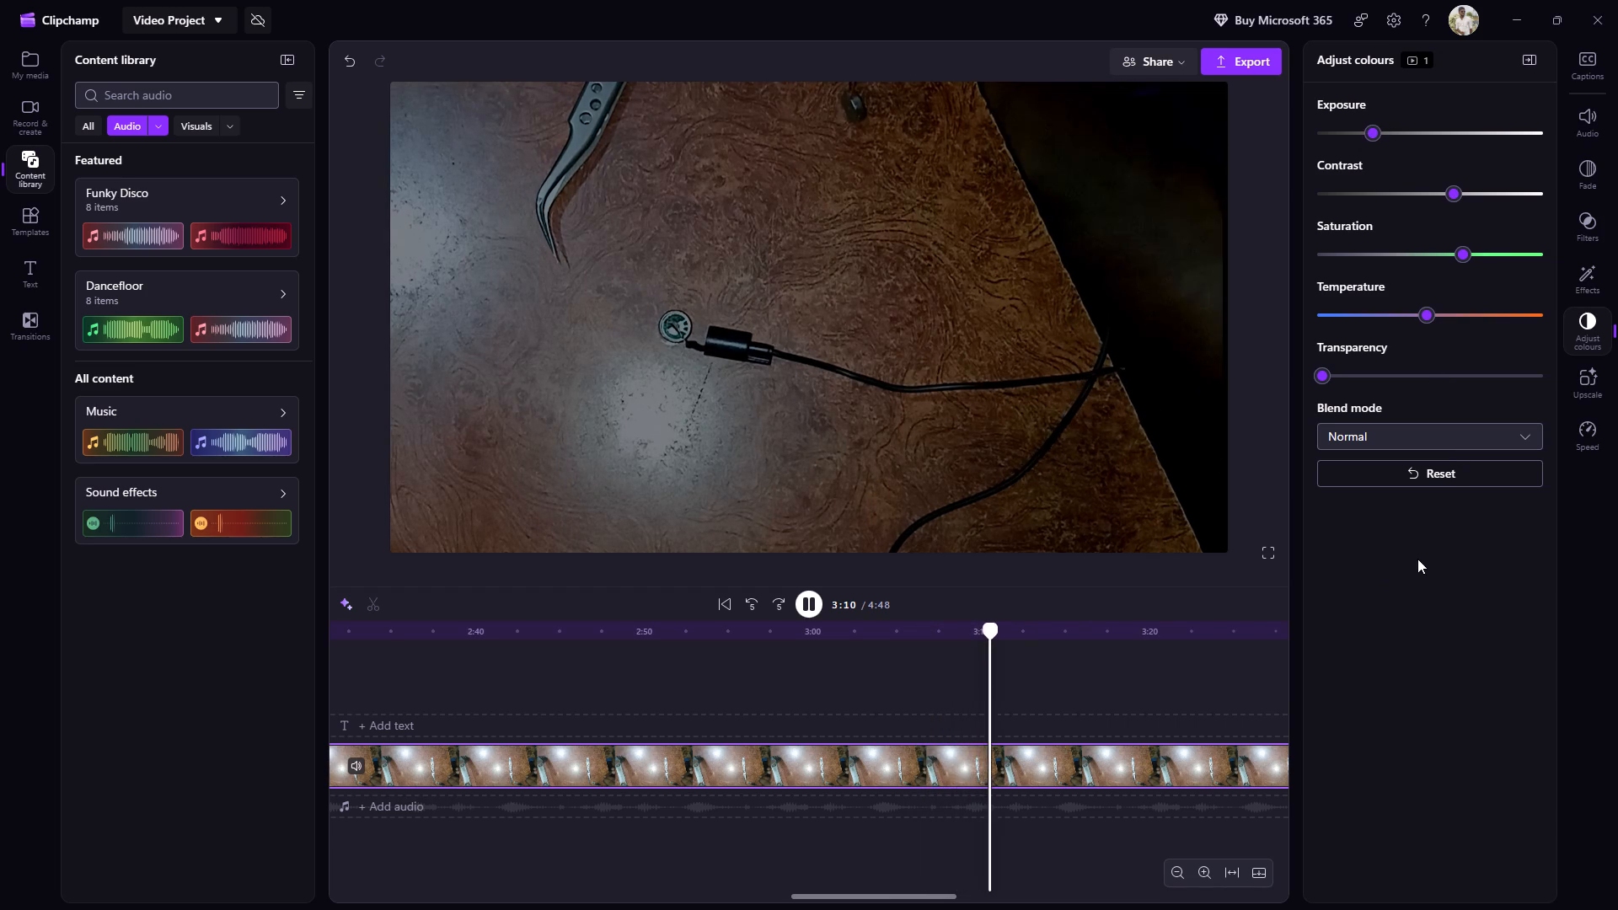
# Set the clip's volume to 0% and detach its audio.
pyautogui.click(1579, 120)
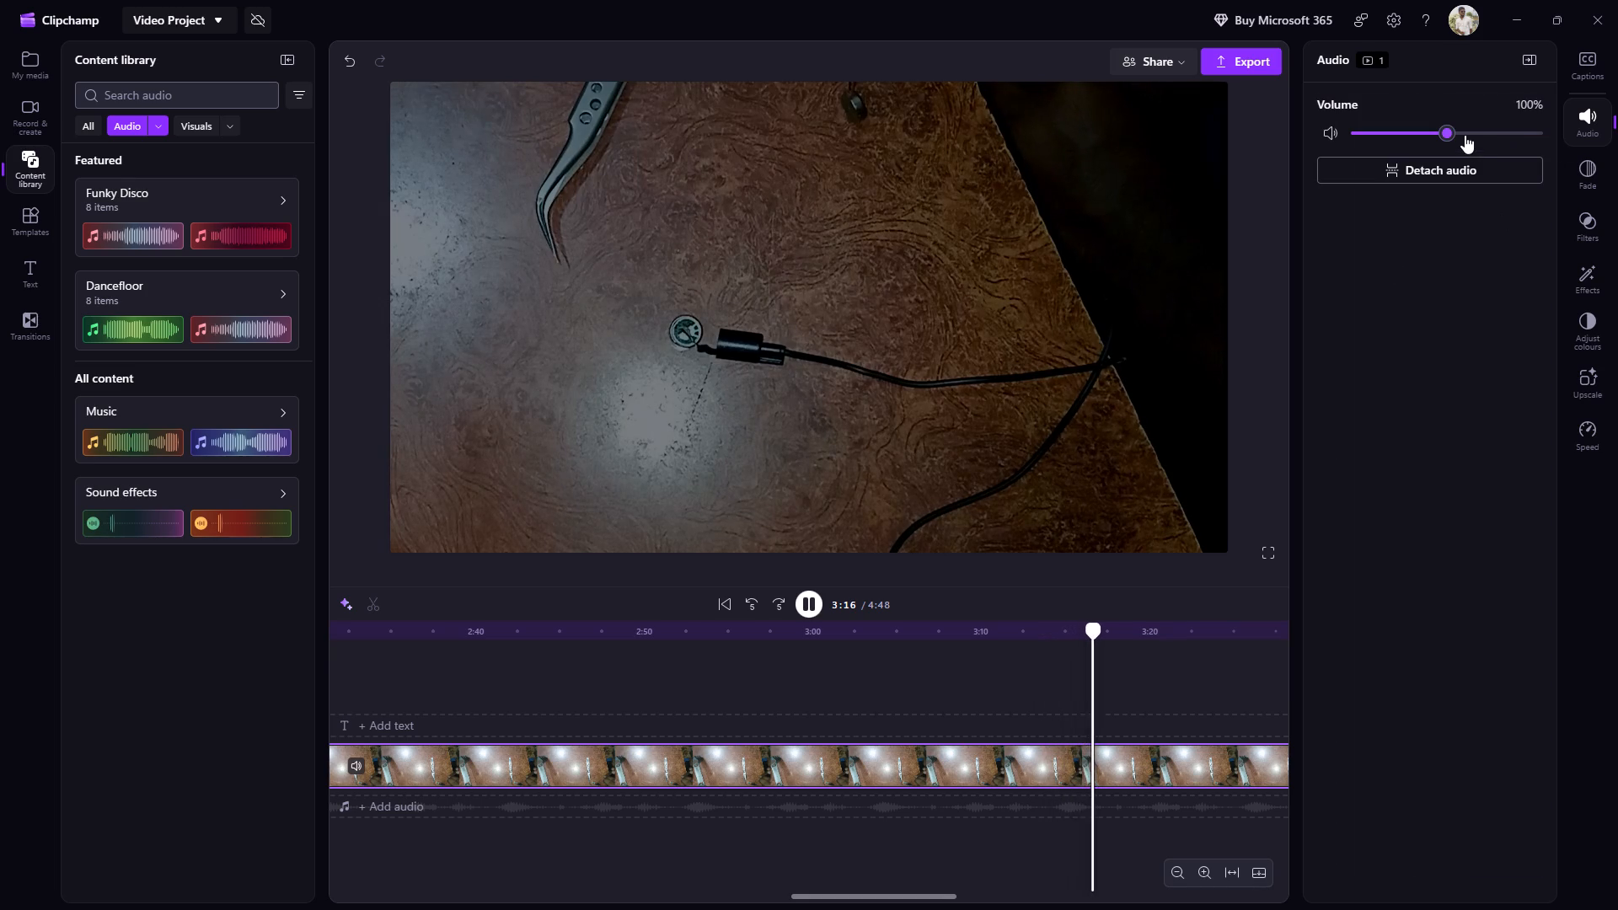
pyautogui.moveTo(1454, 132); pyautogui.dragTo(1319, 160)
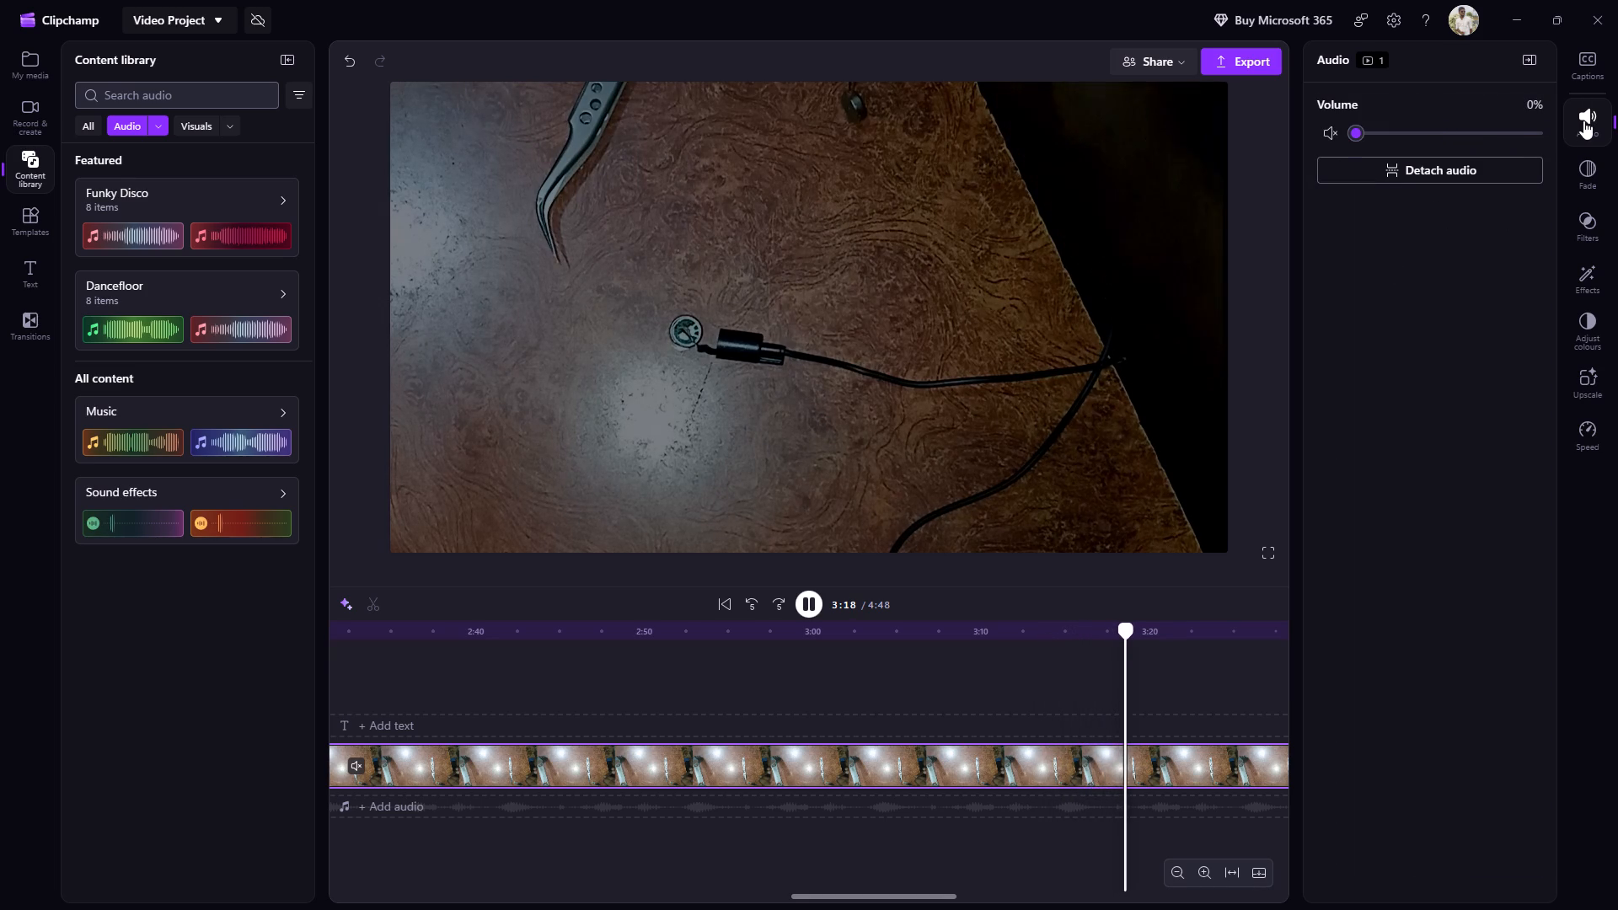
pyautogui.click(1464, 170)
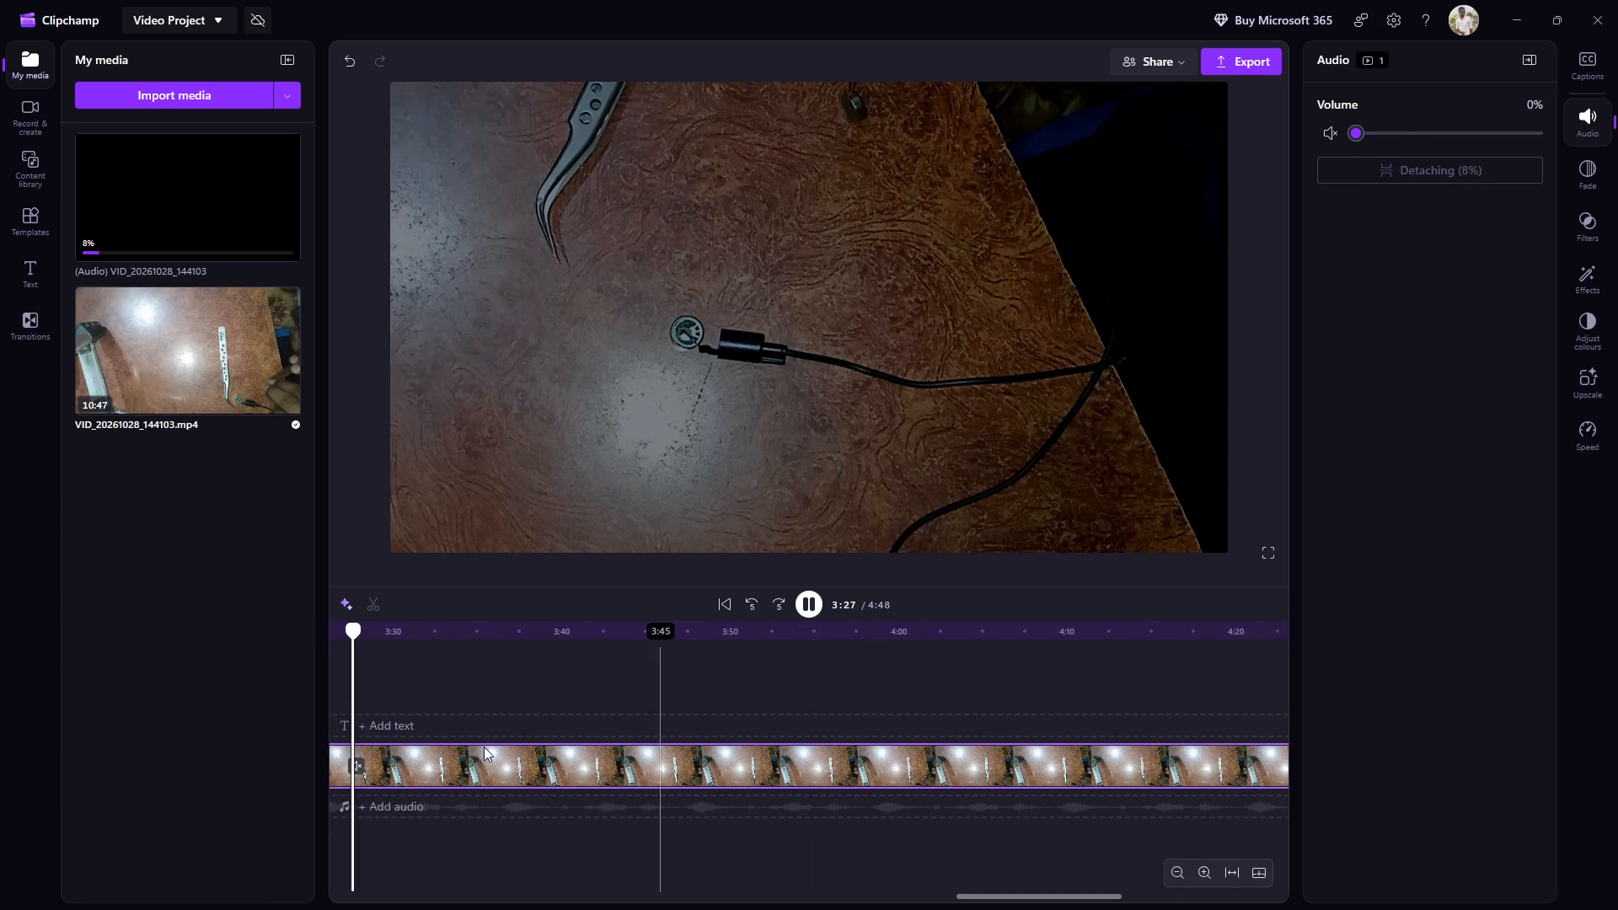
# Pause playback at 3:30 and split the clip there.
pyautogui.click(809, 592)
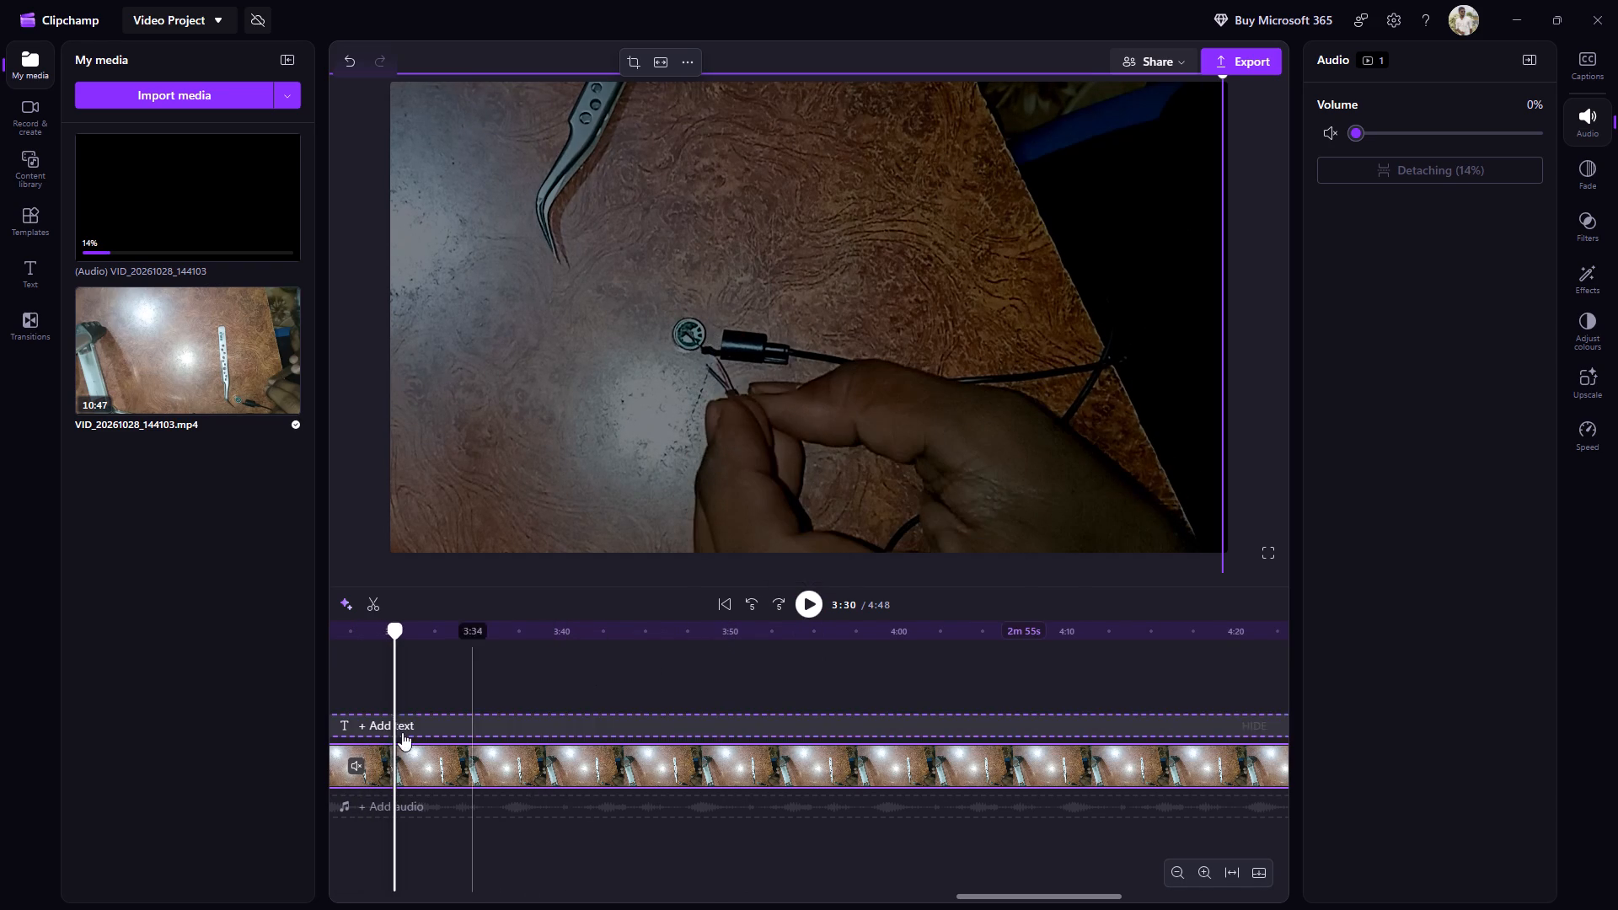
pyautogui.rightClick(394, 759)
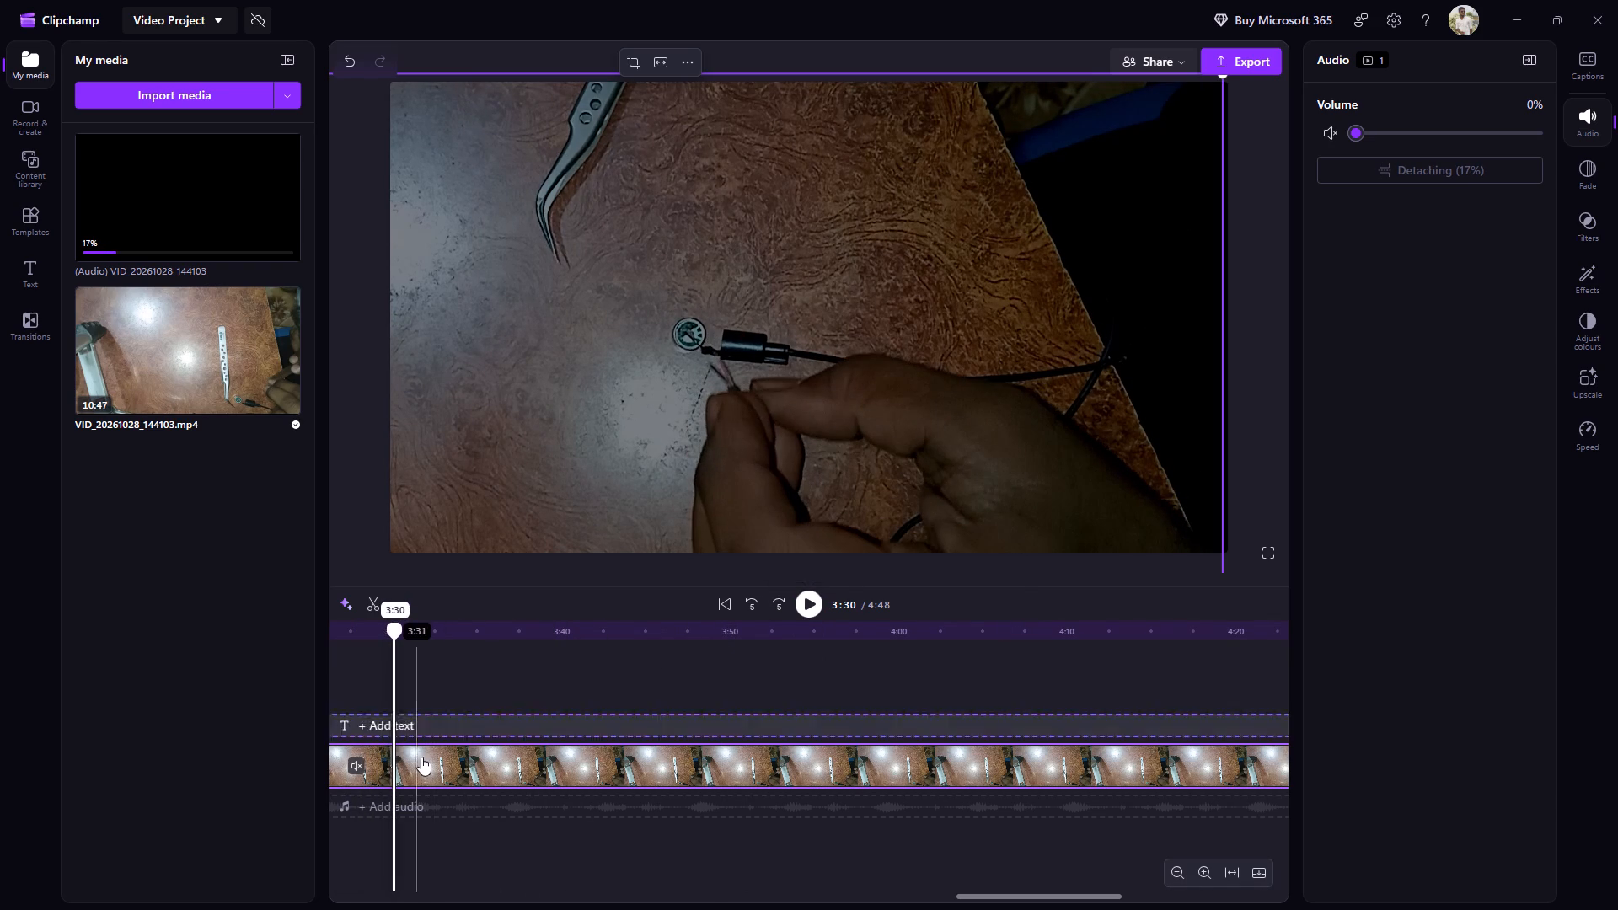
pyautogui.rightClick(409, 773)
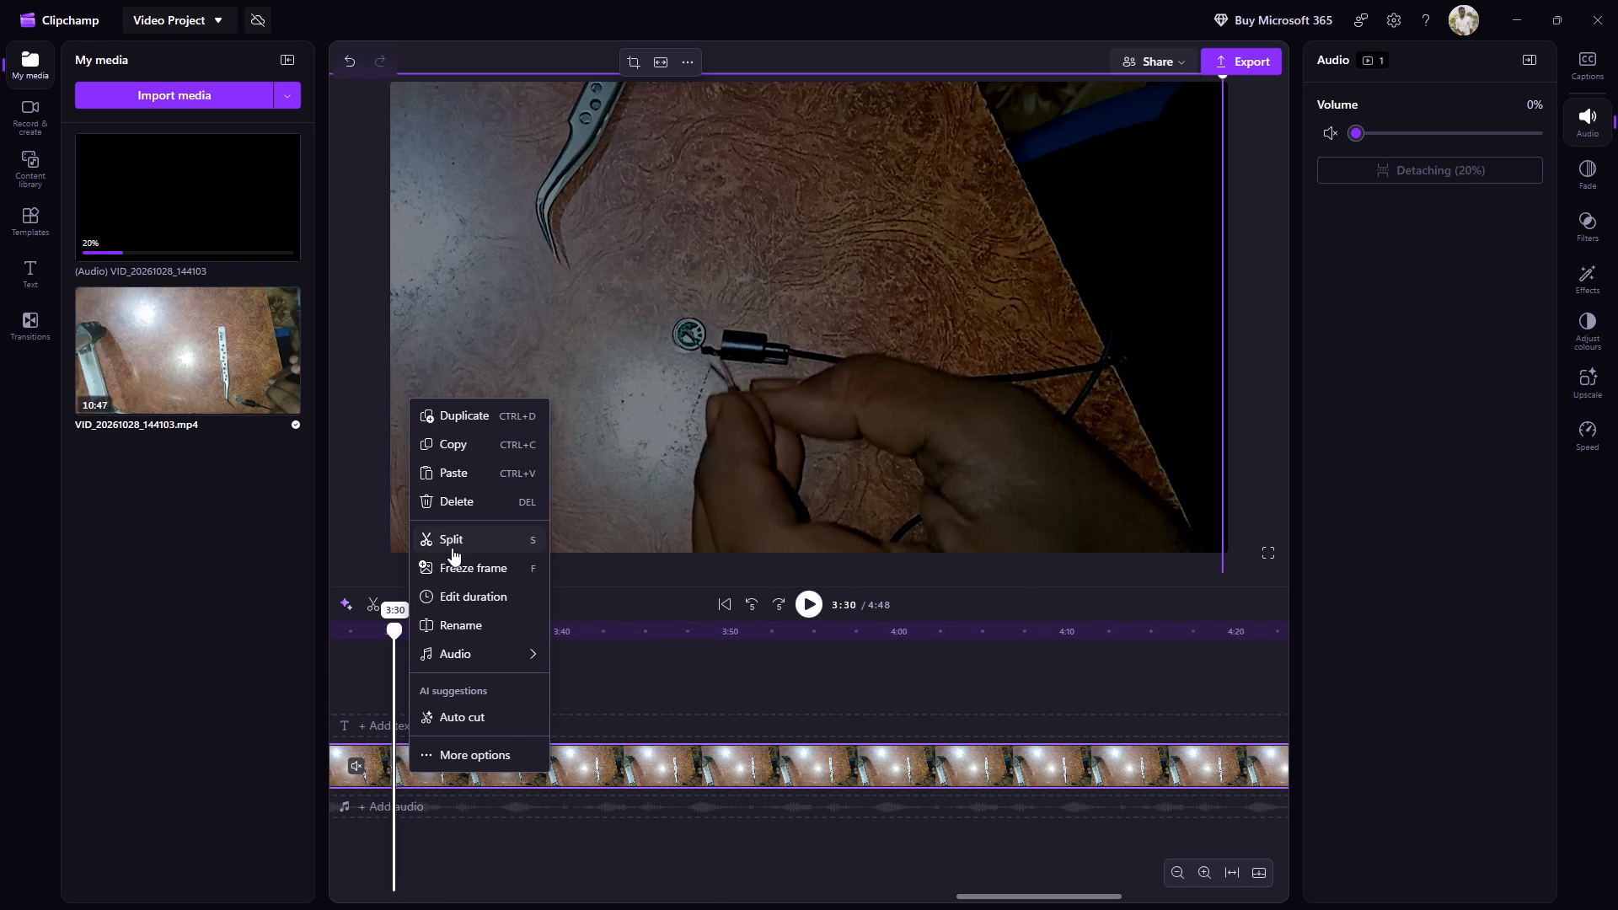
pyautogui.click(452, 548)
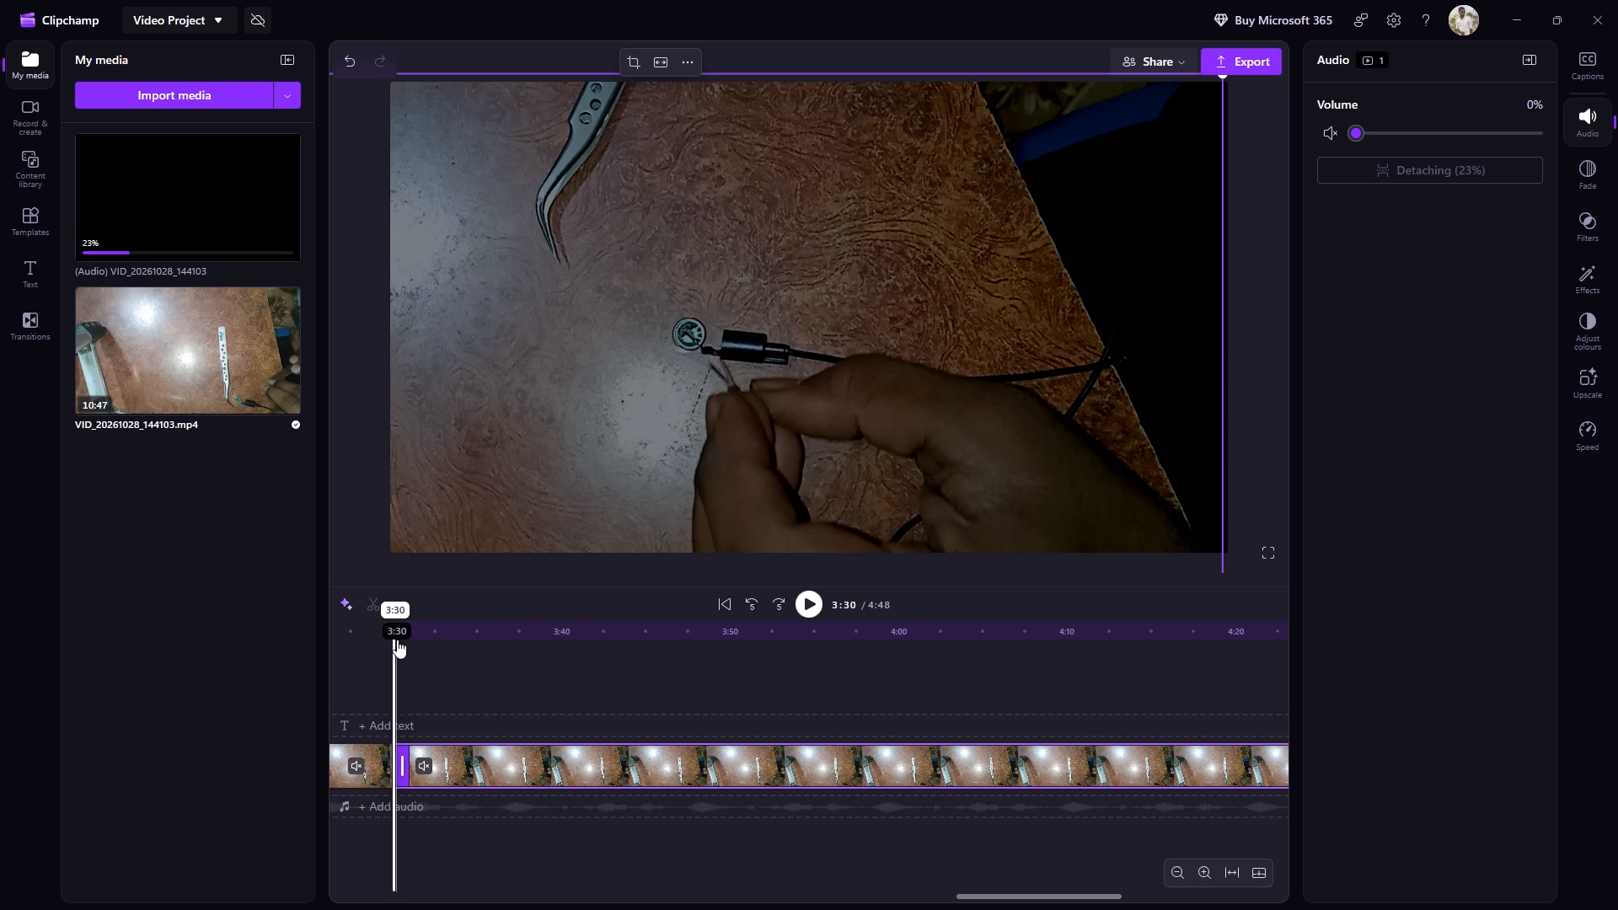
# Go back through the footage before the 3:30 split and split the earlier clip at 3:10.
pyautogui.moveTo(397, 638); pyautogui.dragTo(344, 666)
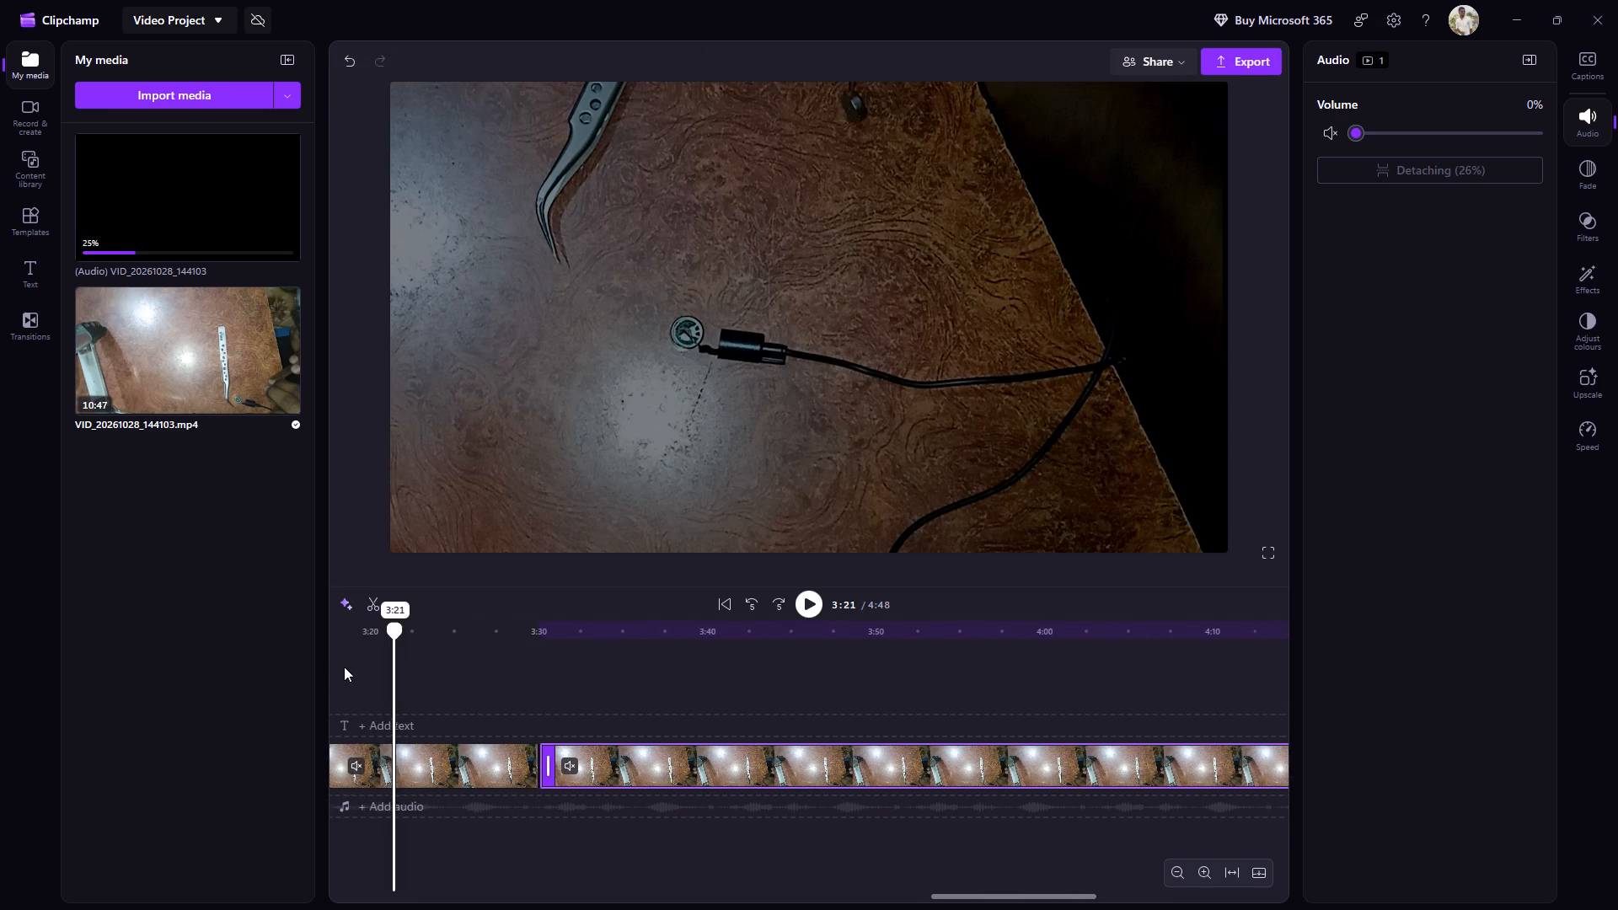
pyautogui.moveTo(344, 666); pyautogui.dragTo(469, 666)
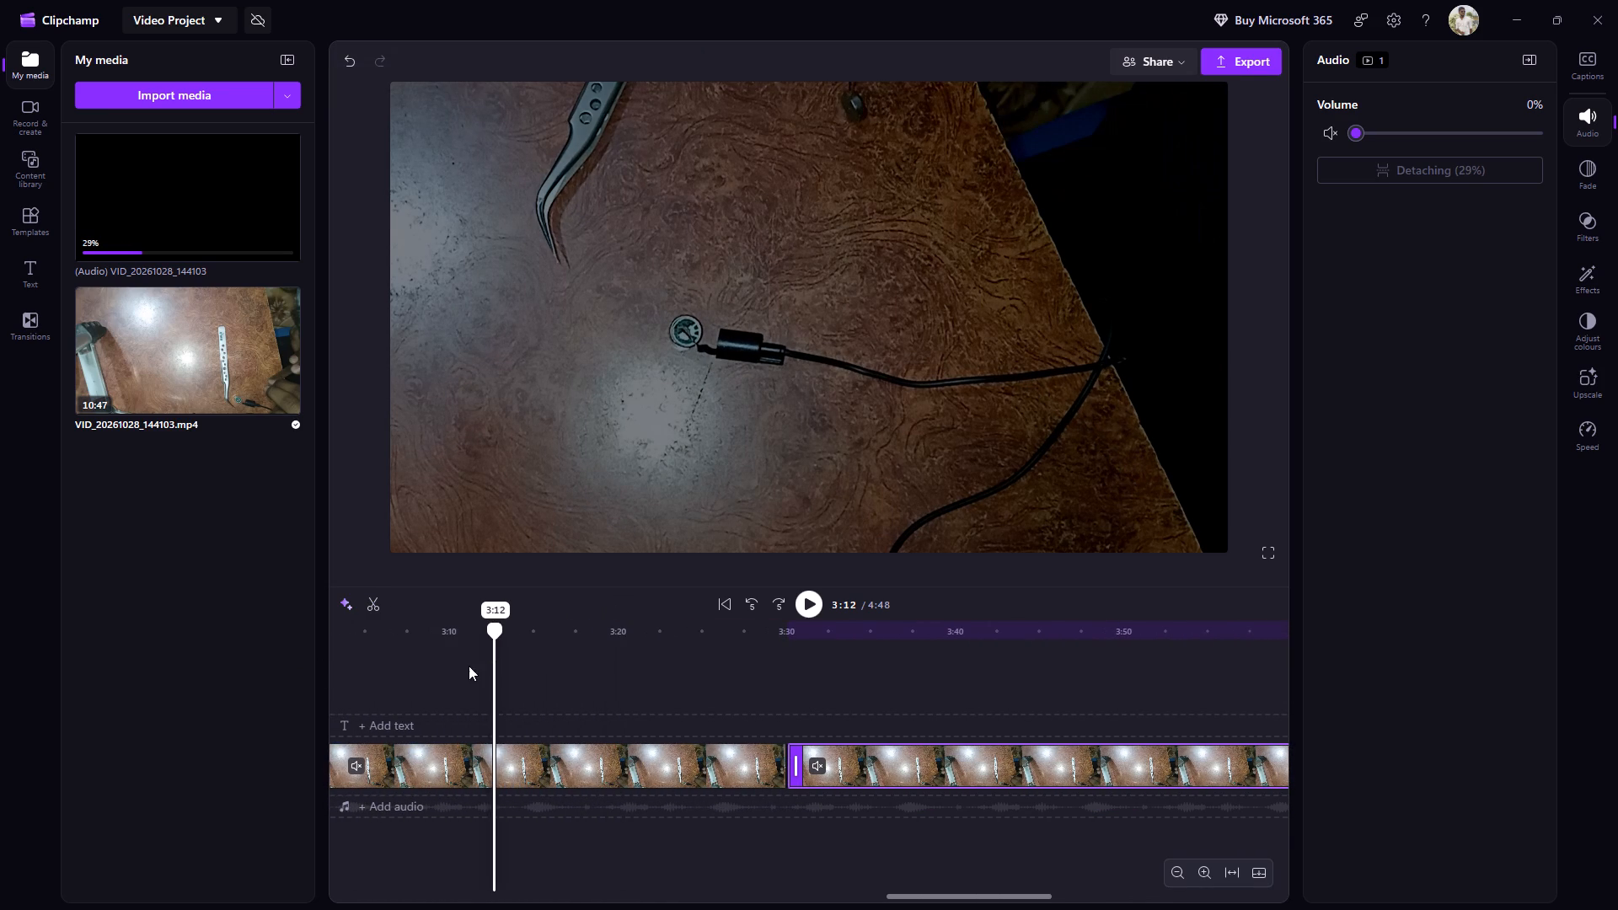
pyautogui.moveTo(469, 666); pyautogui.dragTo(422, 684)
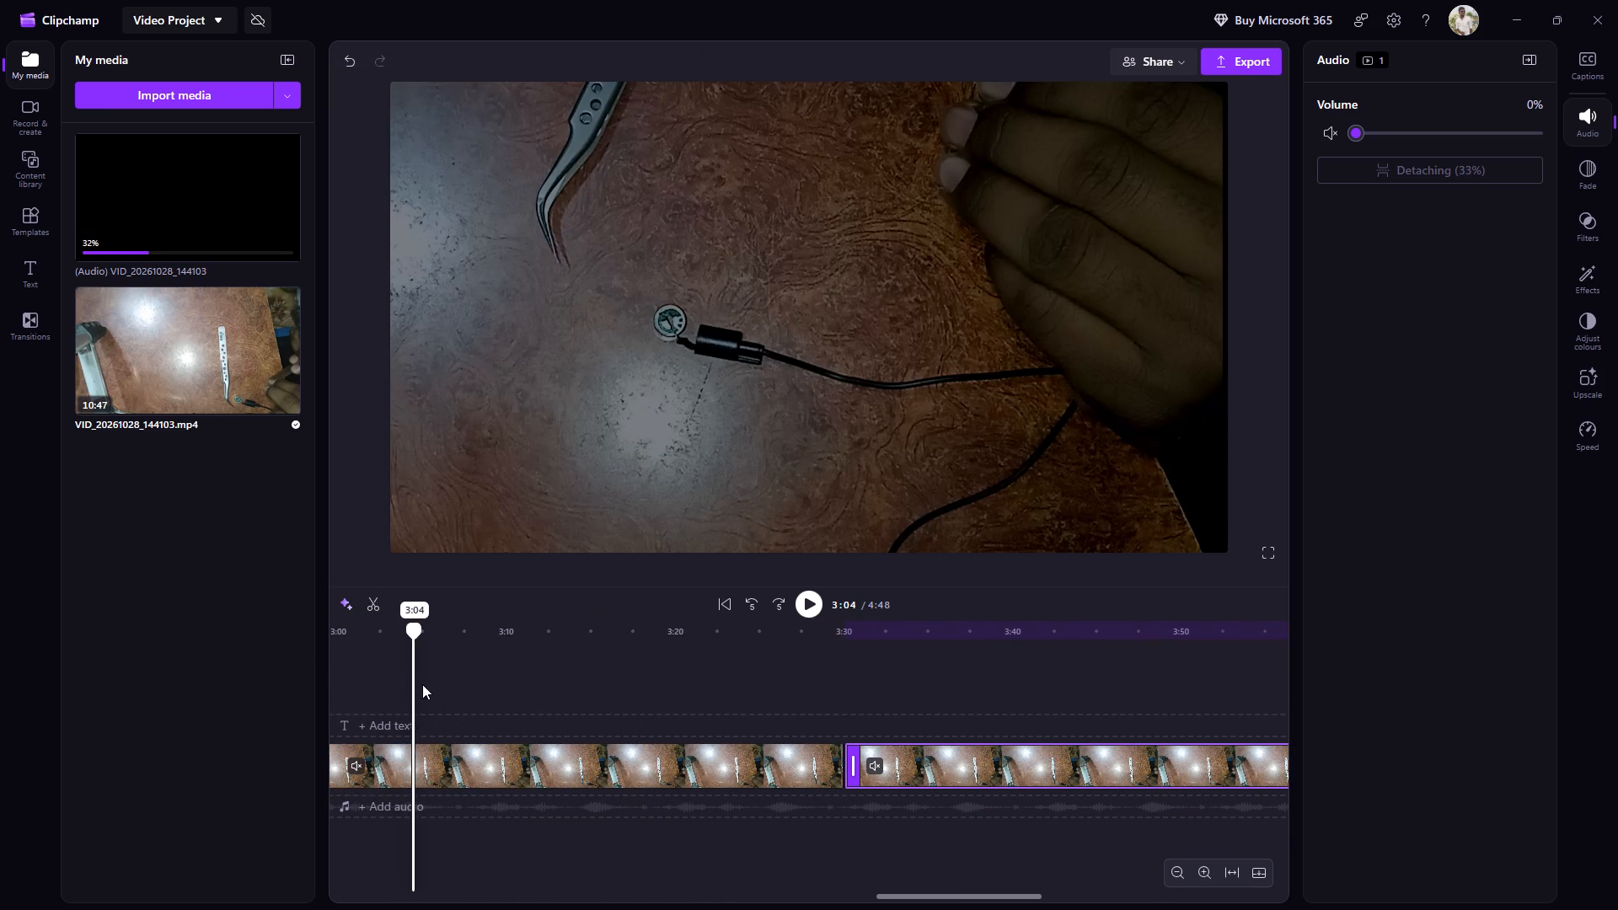
pyautogui.moveTo(422, 684); pyautogui.dragTo(529, 673)
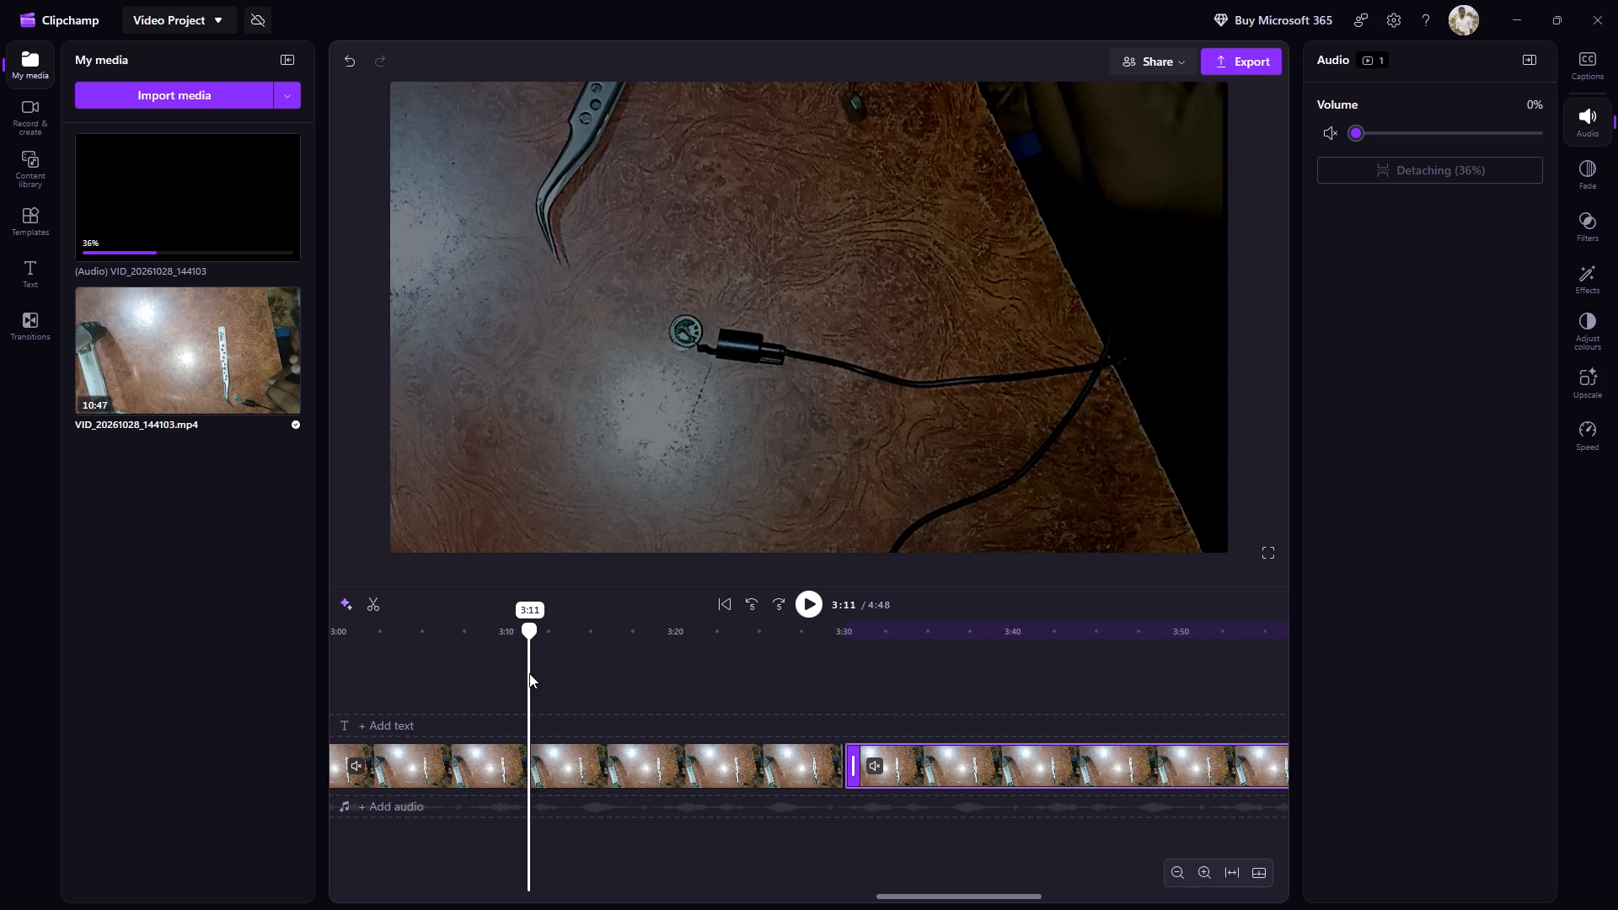
pyautogui.moveTo(529, 673); pyautogui.dragTo(800, 645)
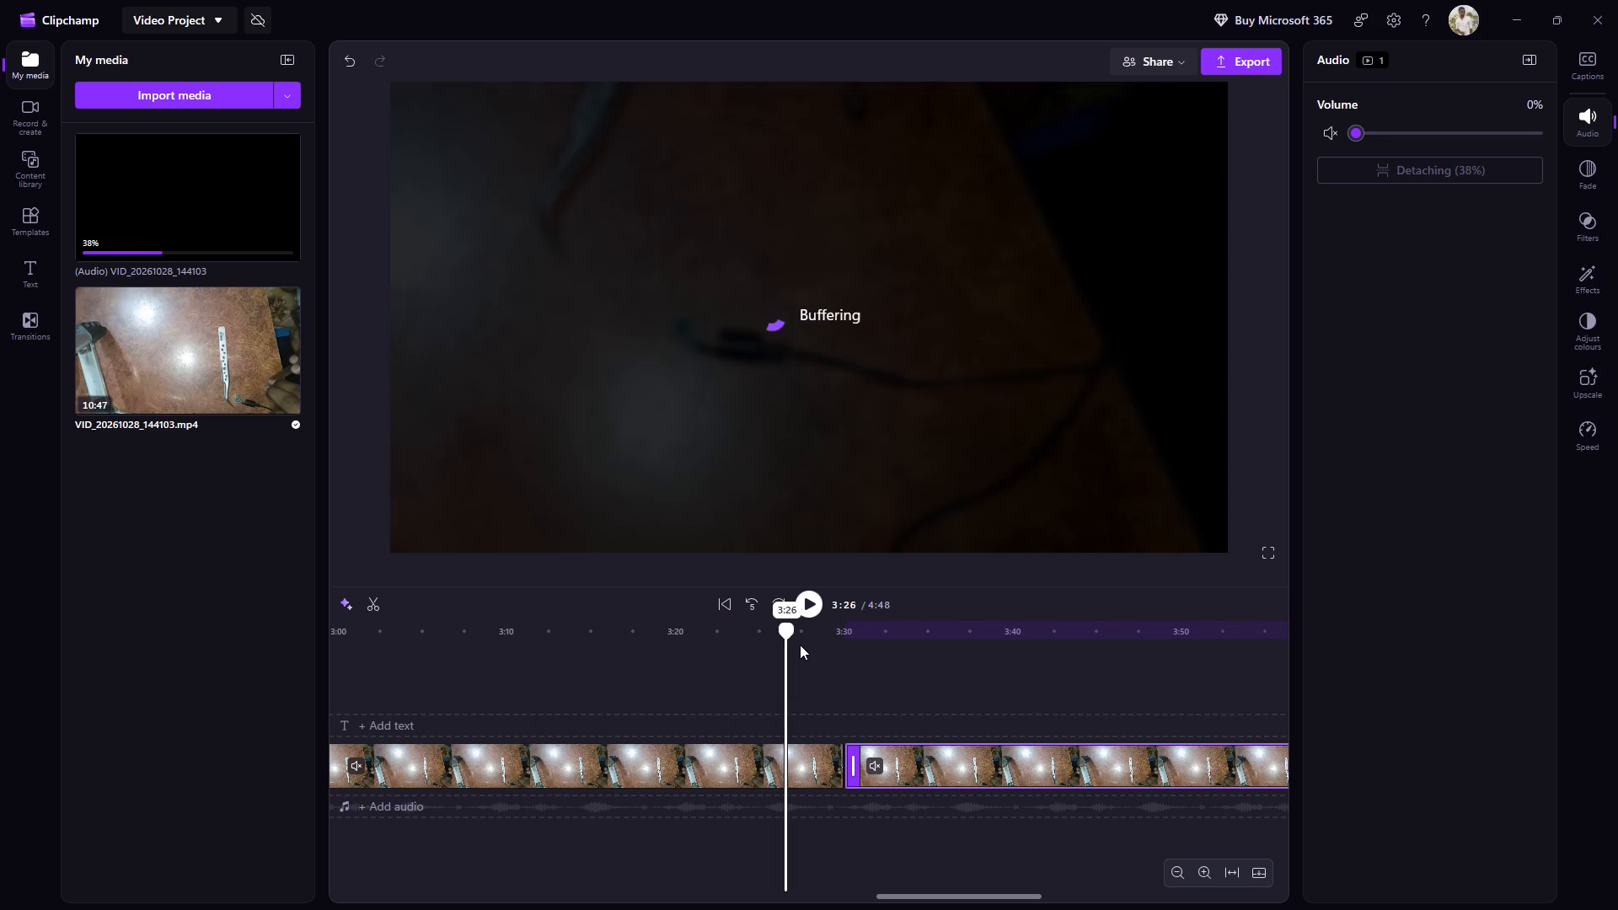
pyautogui.moveTo(800, 645); pyautogui.dragTo(497, 688)
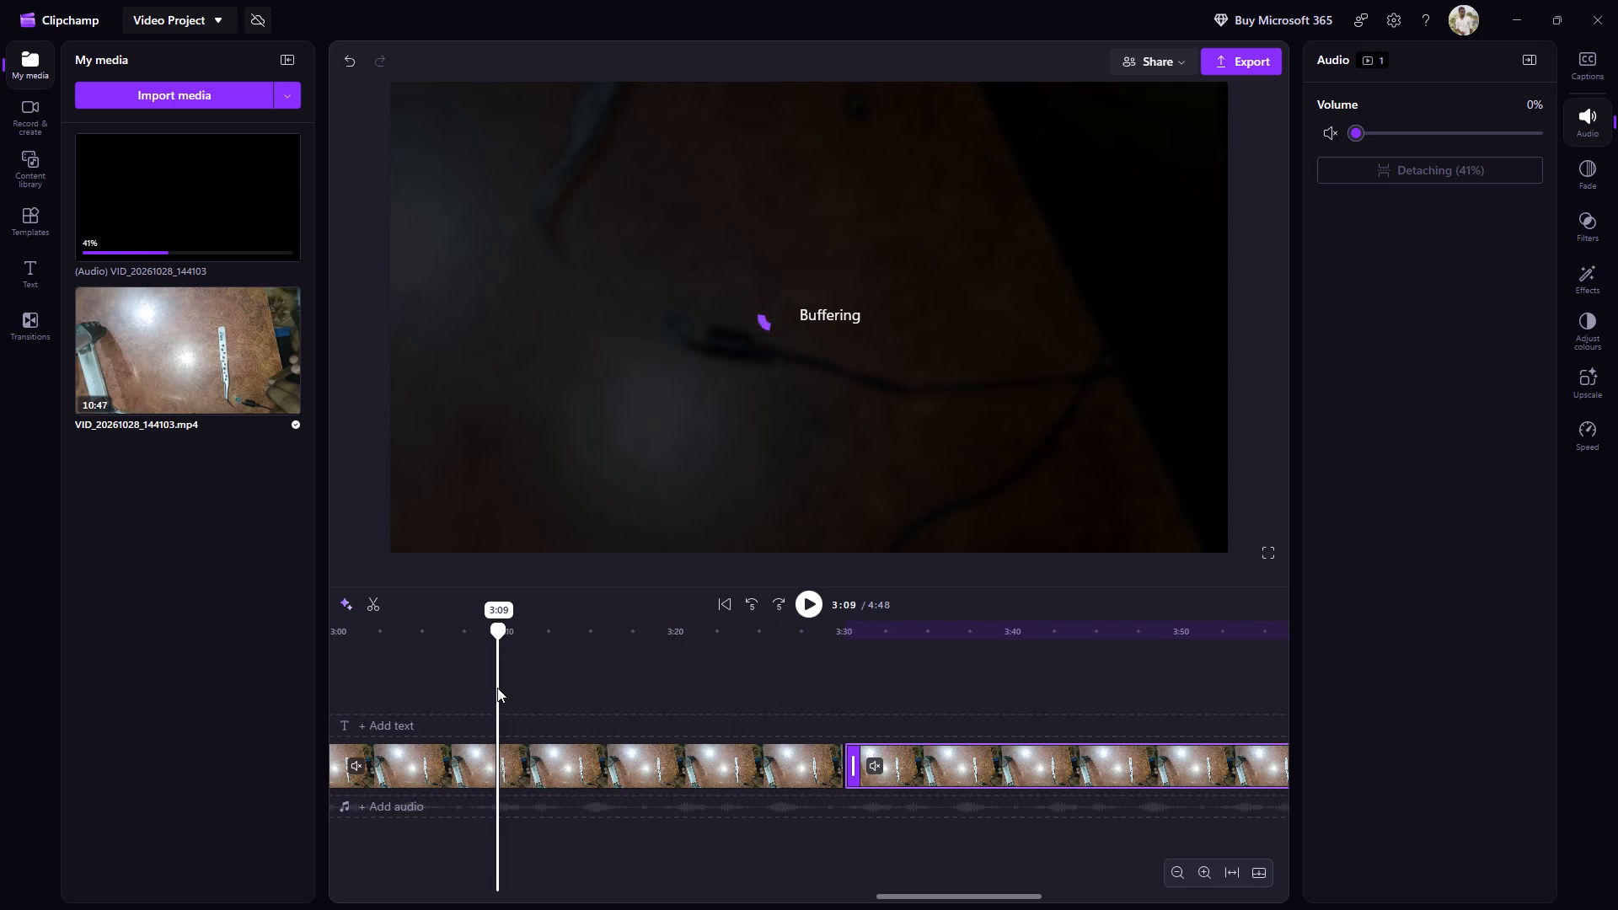
pyautogui.moveTo(497, 688); pyautogui.dragTo(507, 685)
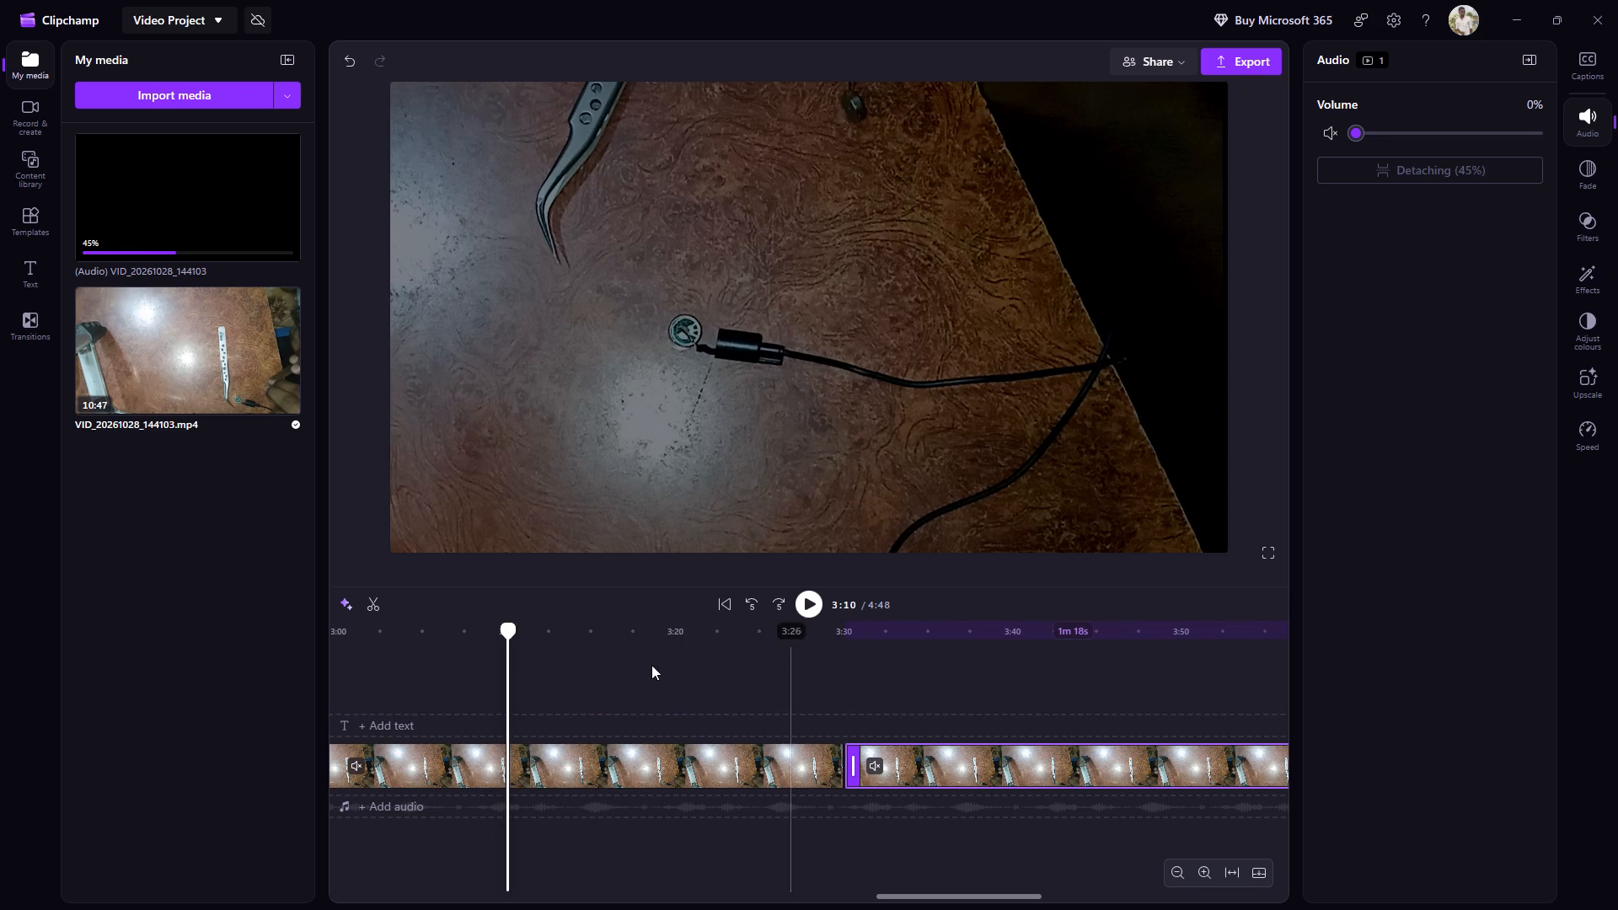
pyautogui.click(506, 753)
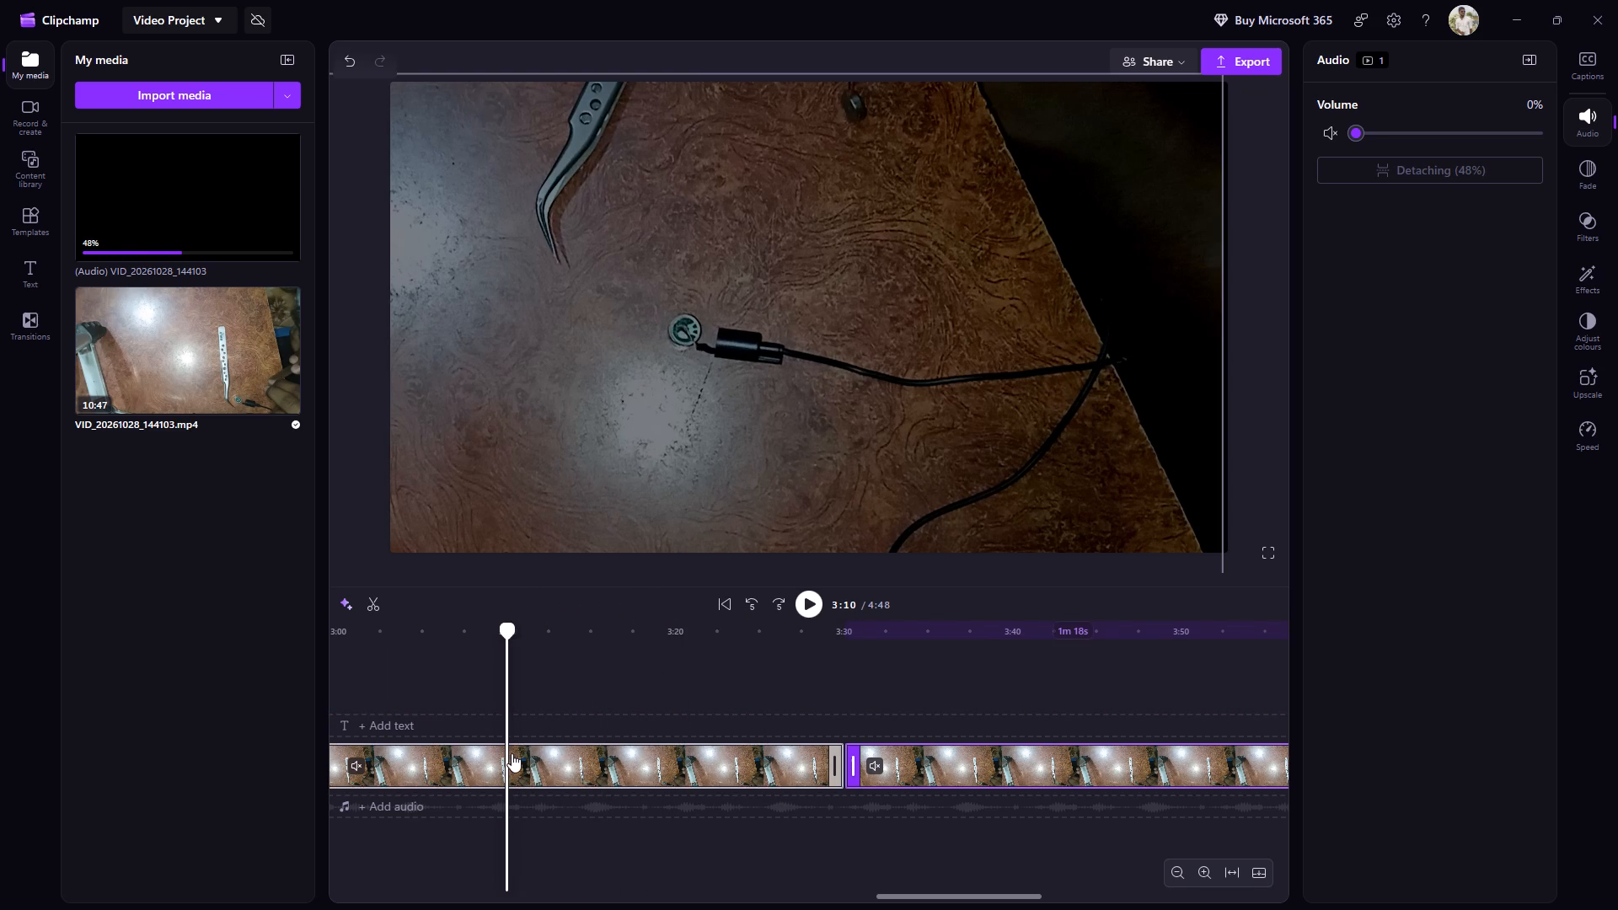
pyautogui.click(512, 753)
pyautogui.rightClick(512, 753)
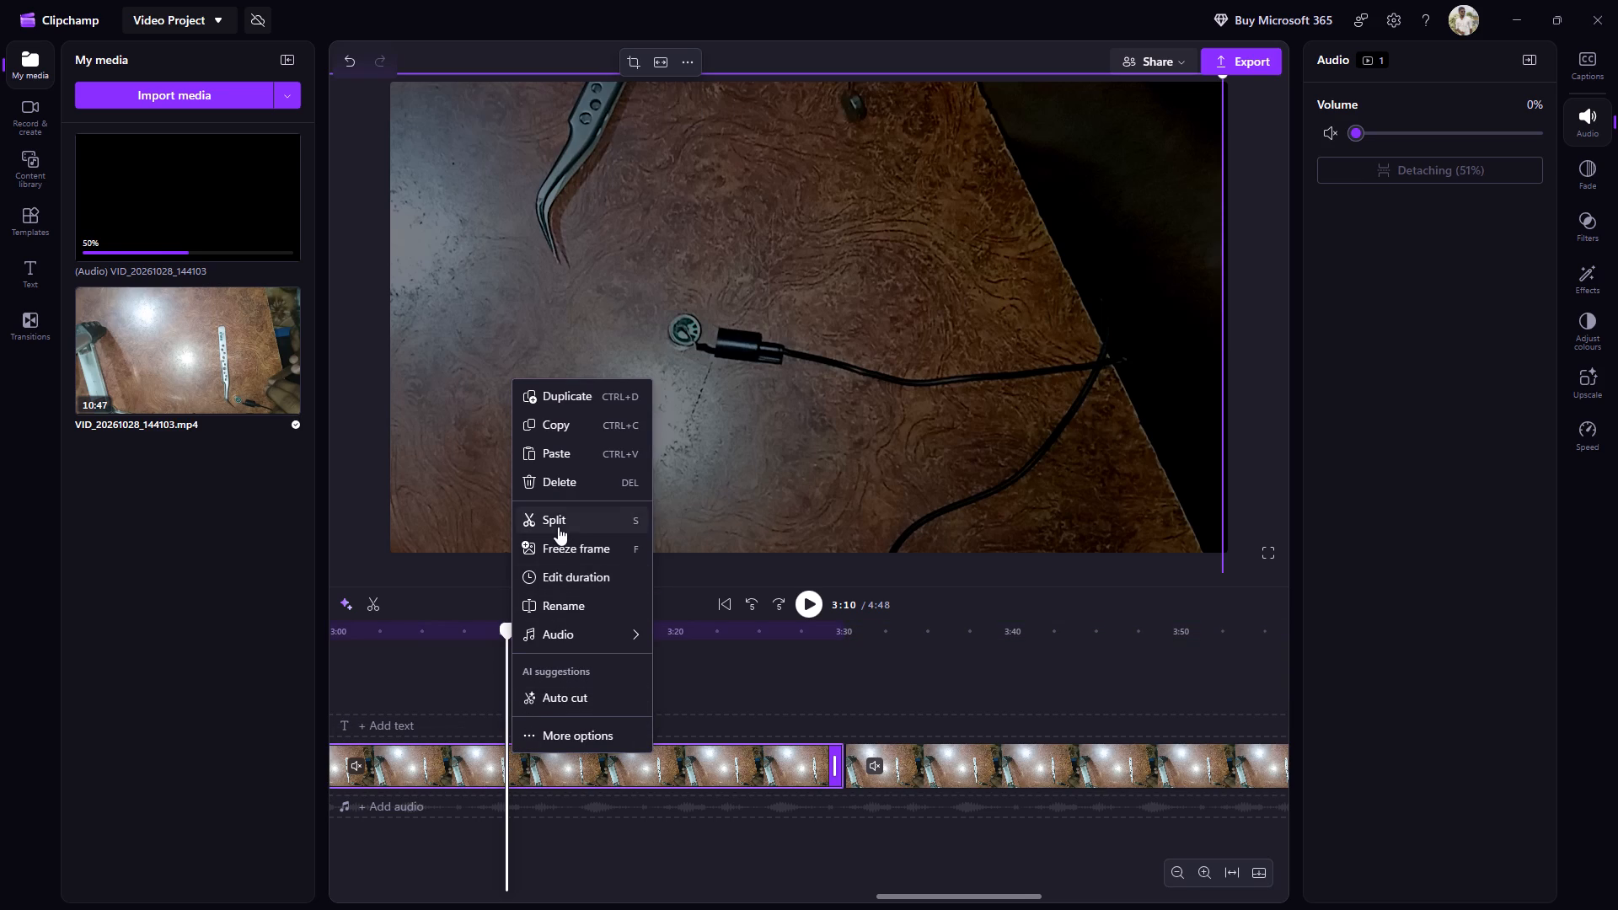
pyautogui.click(558, 524)
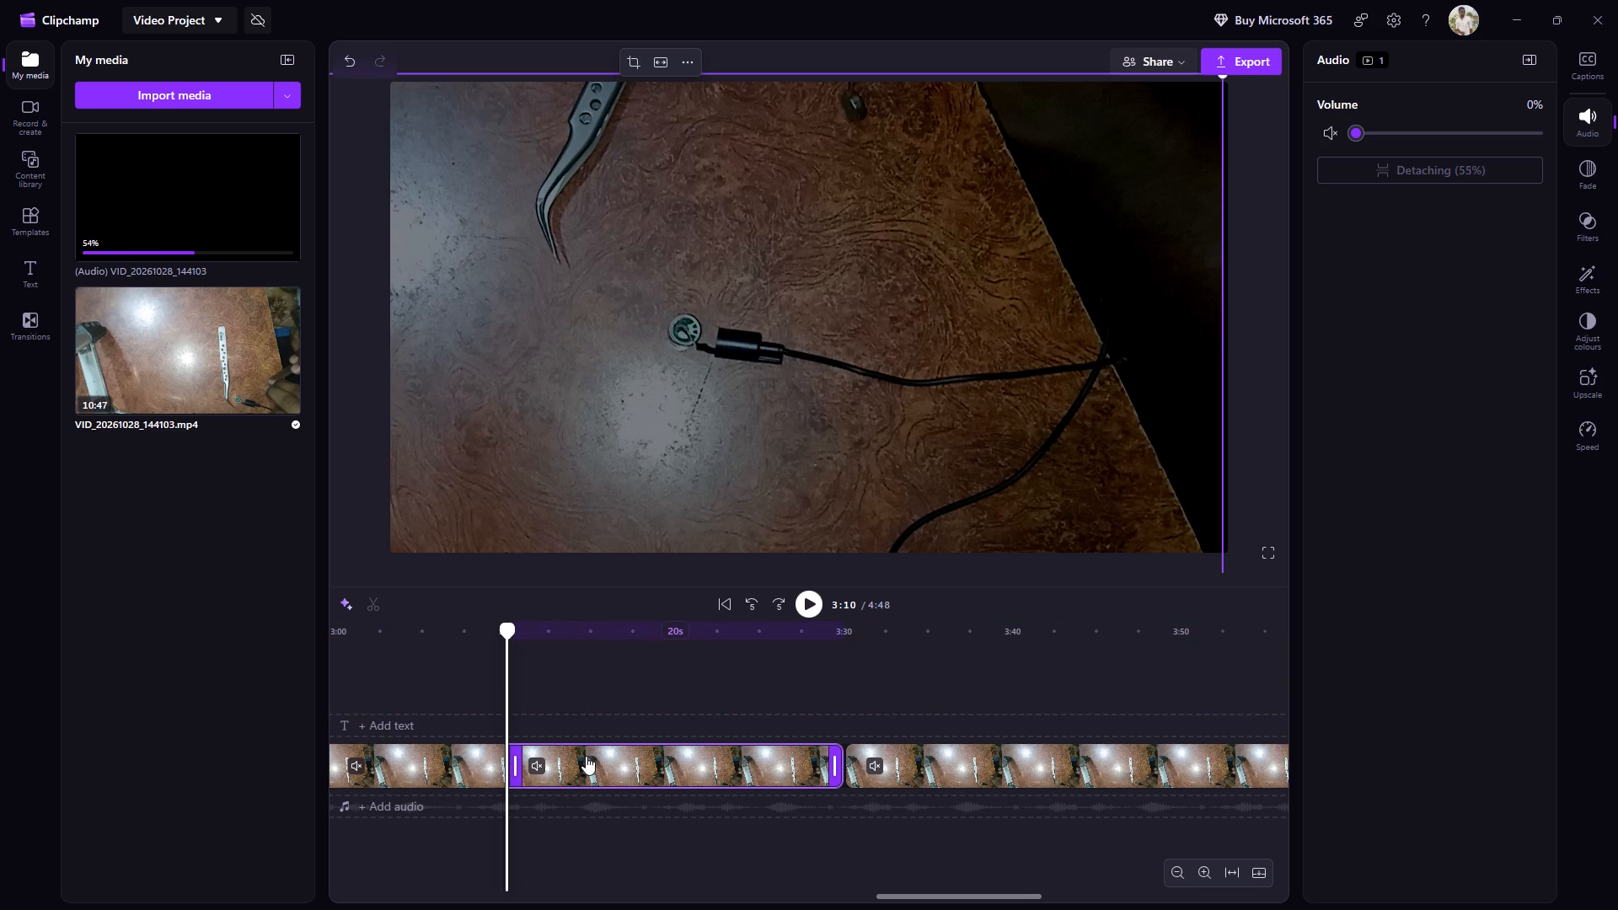
# Delete the segment between 3:10 and 3:30 and move the following clip back to 3:10 to close the gap.
pyautogui.press('Delete')
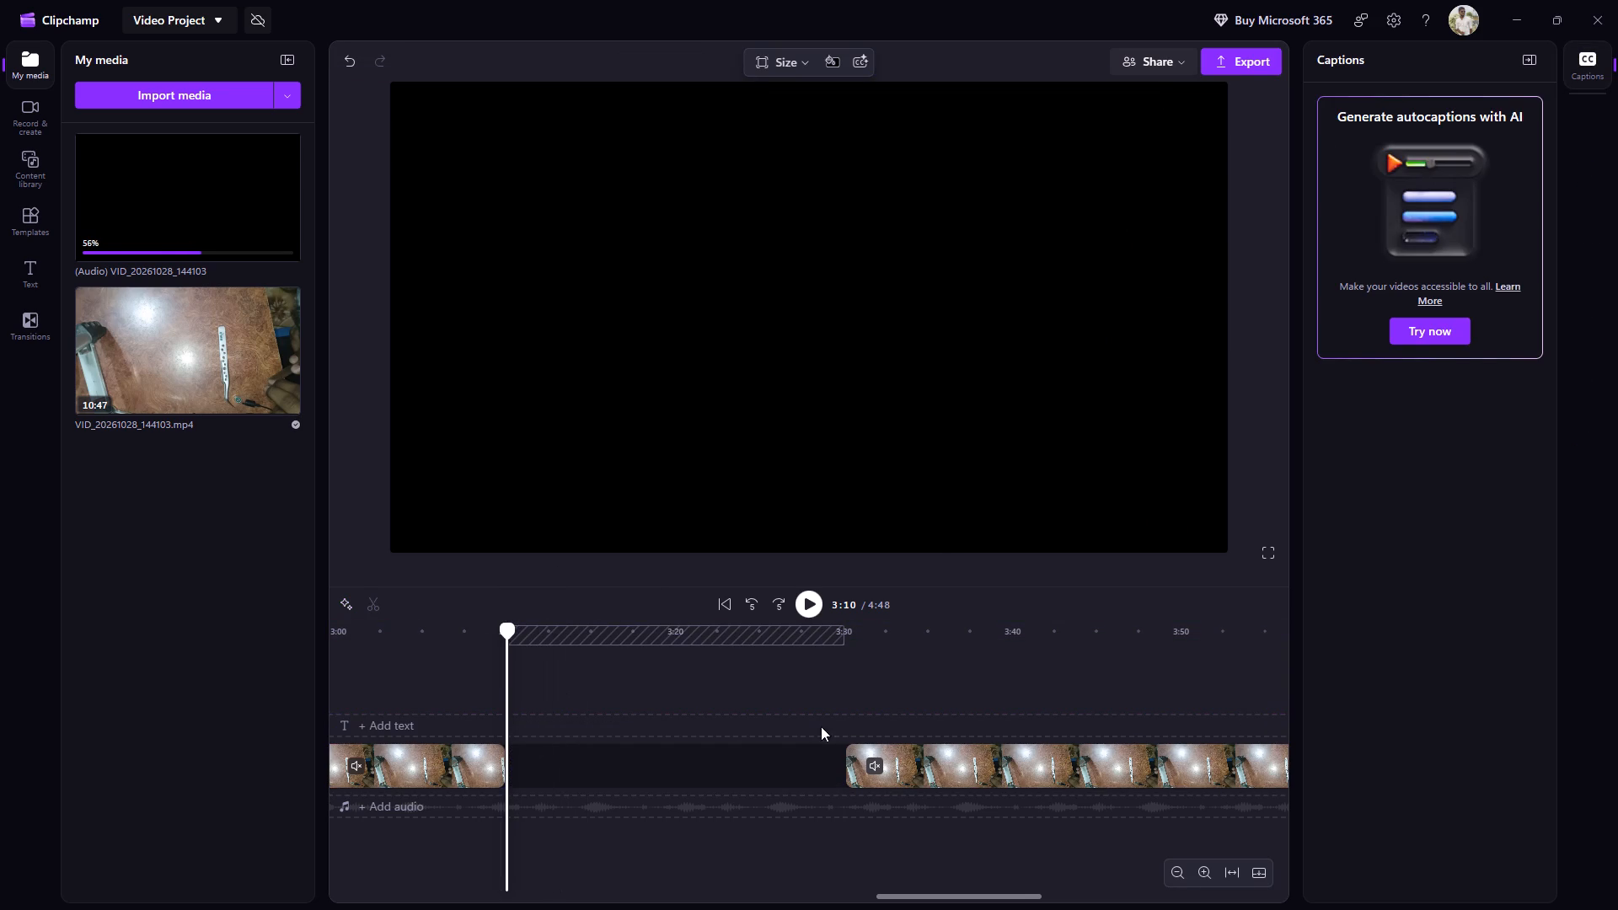
pyautogui.moveTo(907, 769); pyautogui.dragTo(537, 795)
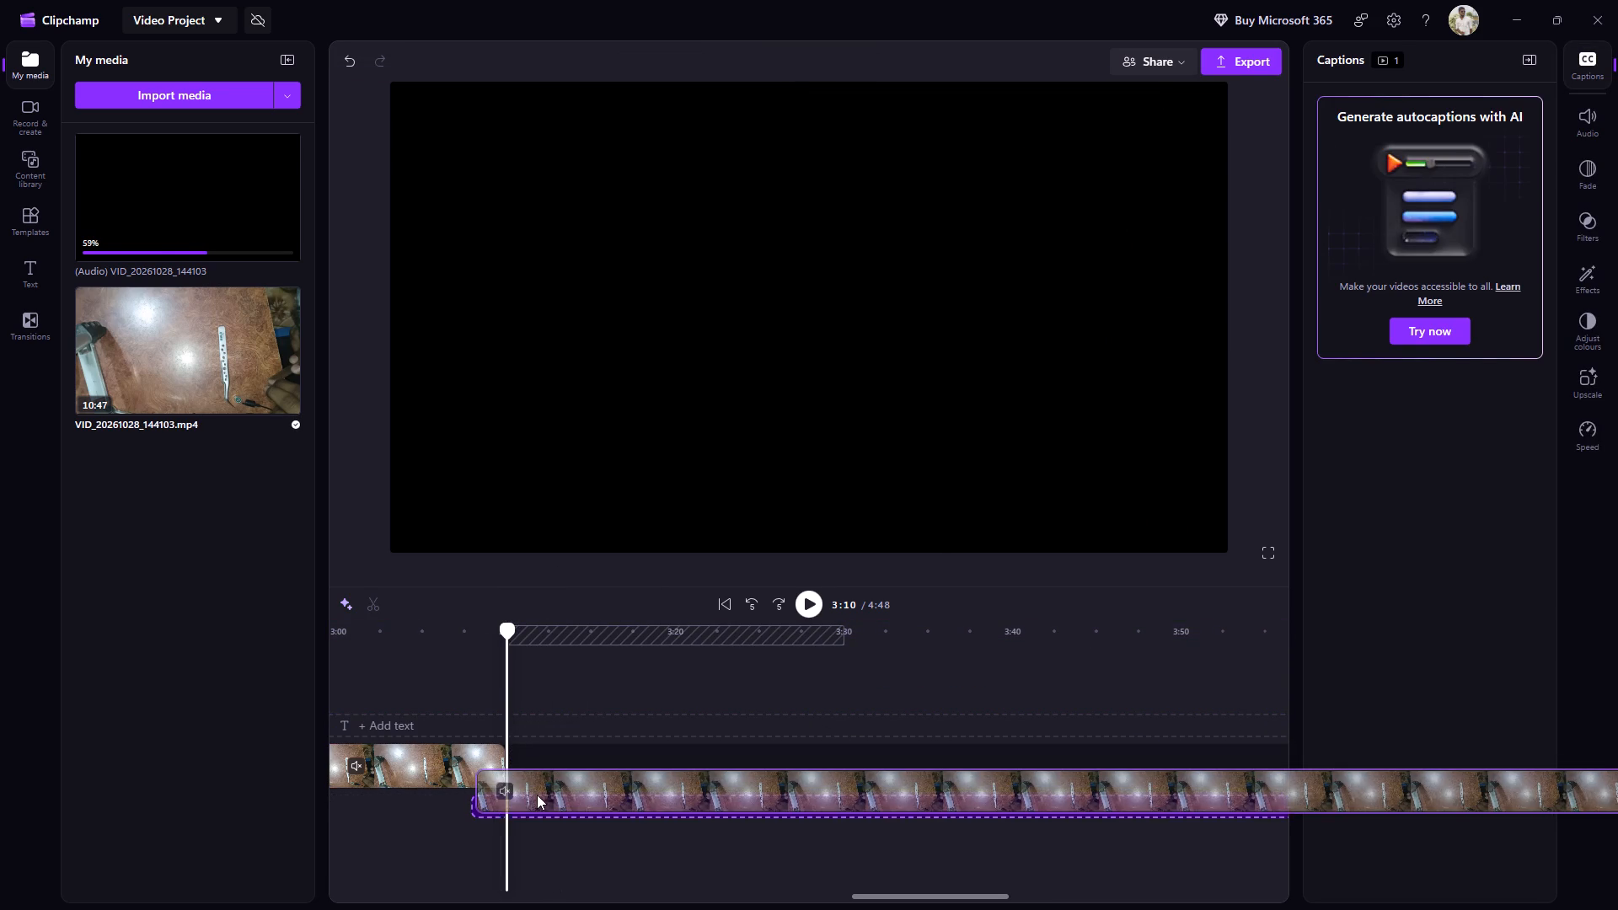
pyautogui.moveTo(537, 795); pyautogui.dragTo(557, 774)
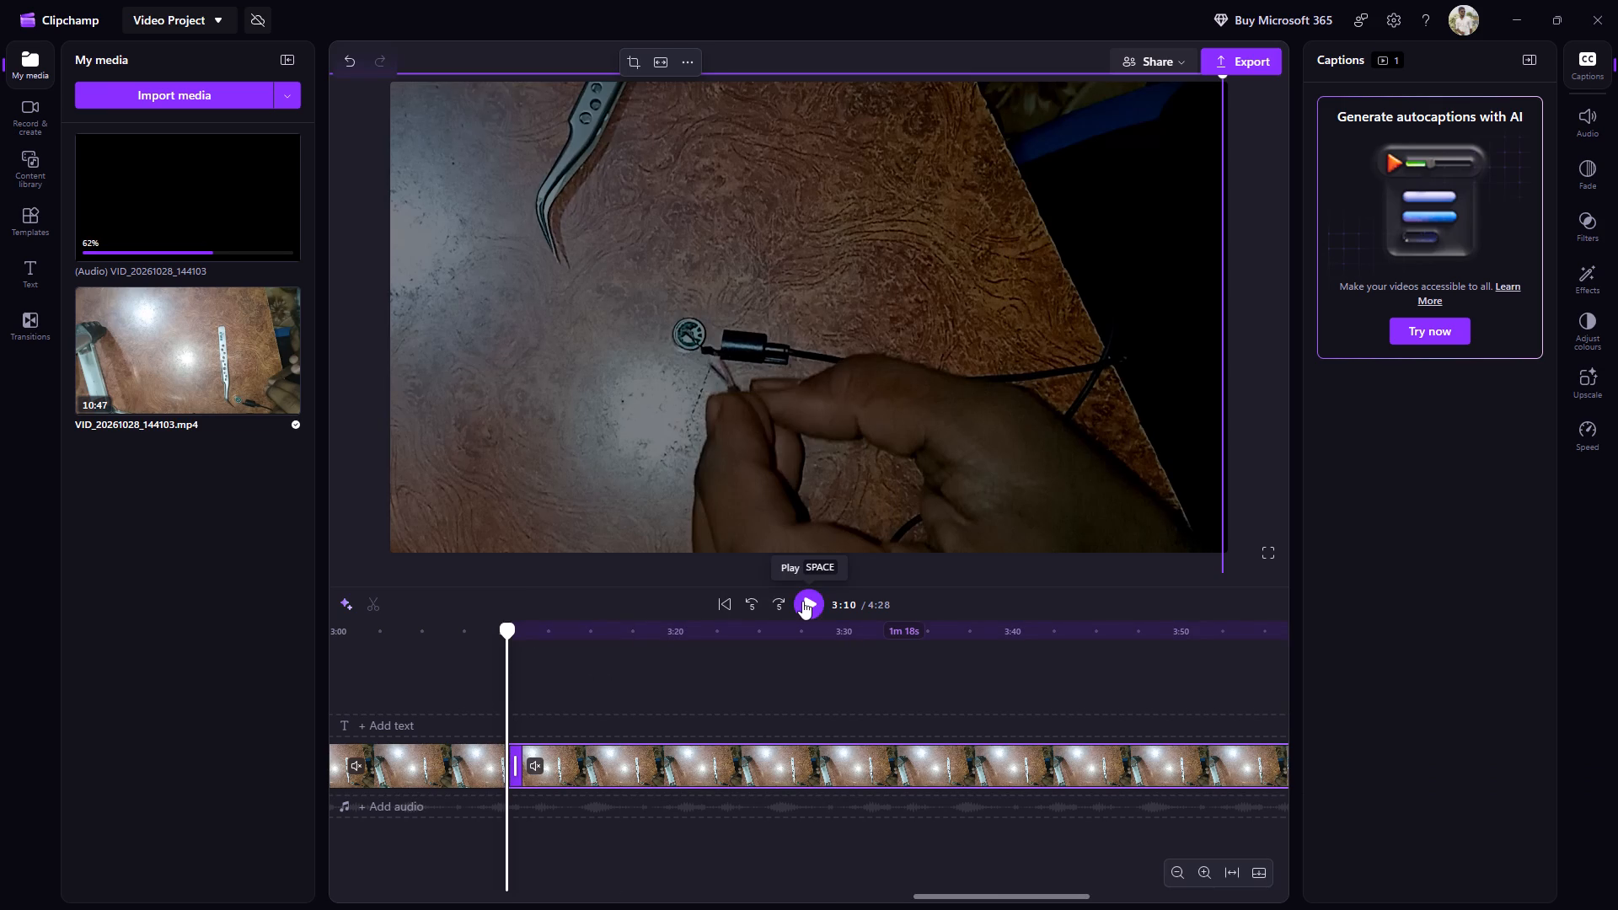
# Play and review the footage around the 3:10 join and onward to about 4:00.
pyautogui.click(802, 601)
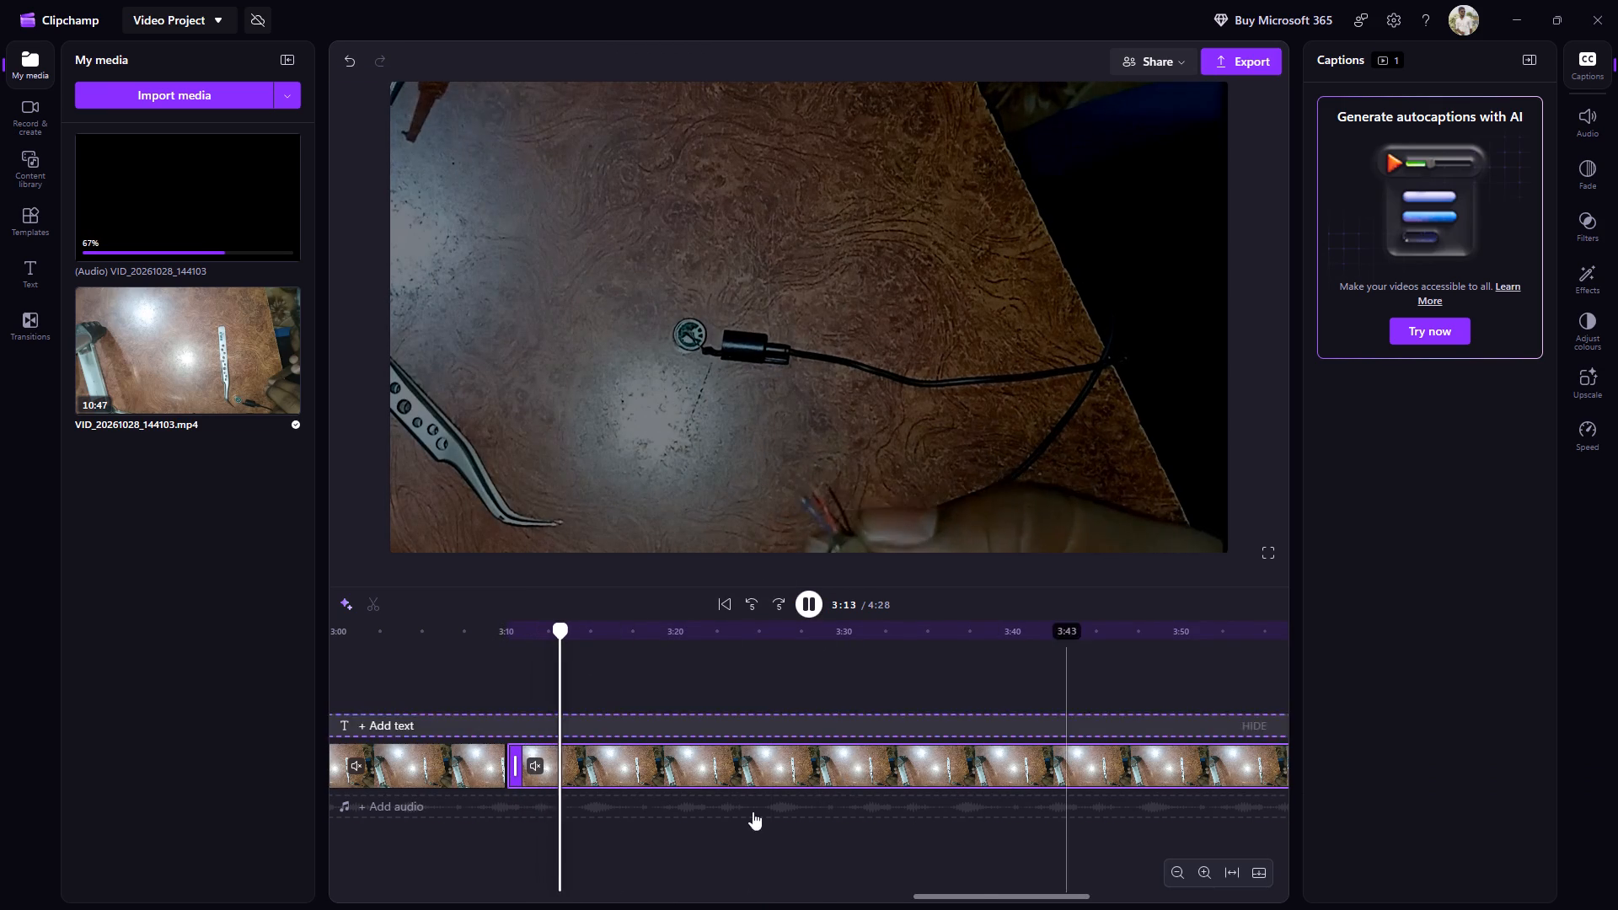
pyautogui.moveTo(587, 626); pyautogui.dragTo(297, 665)
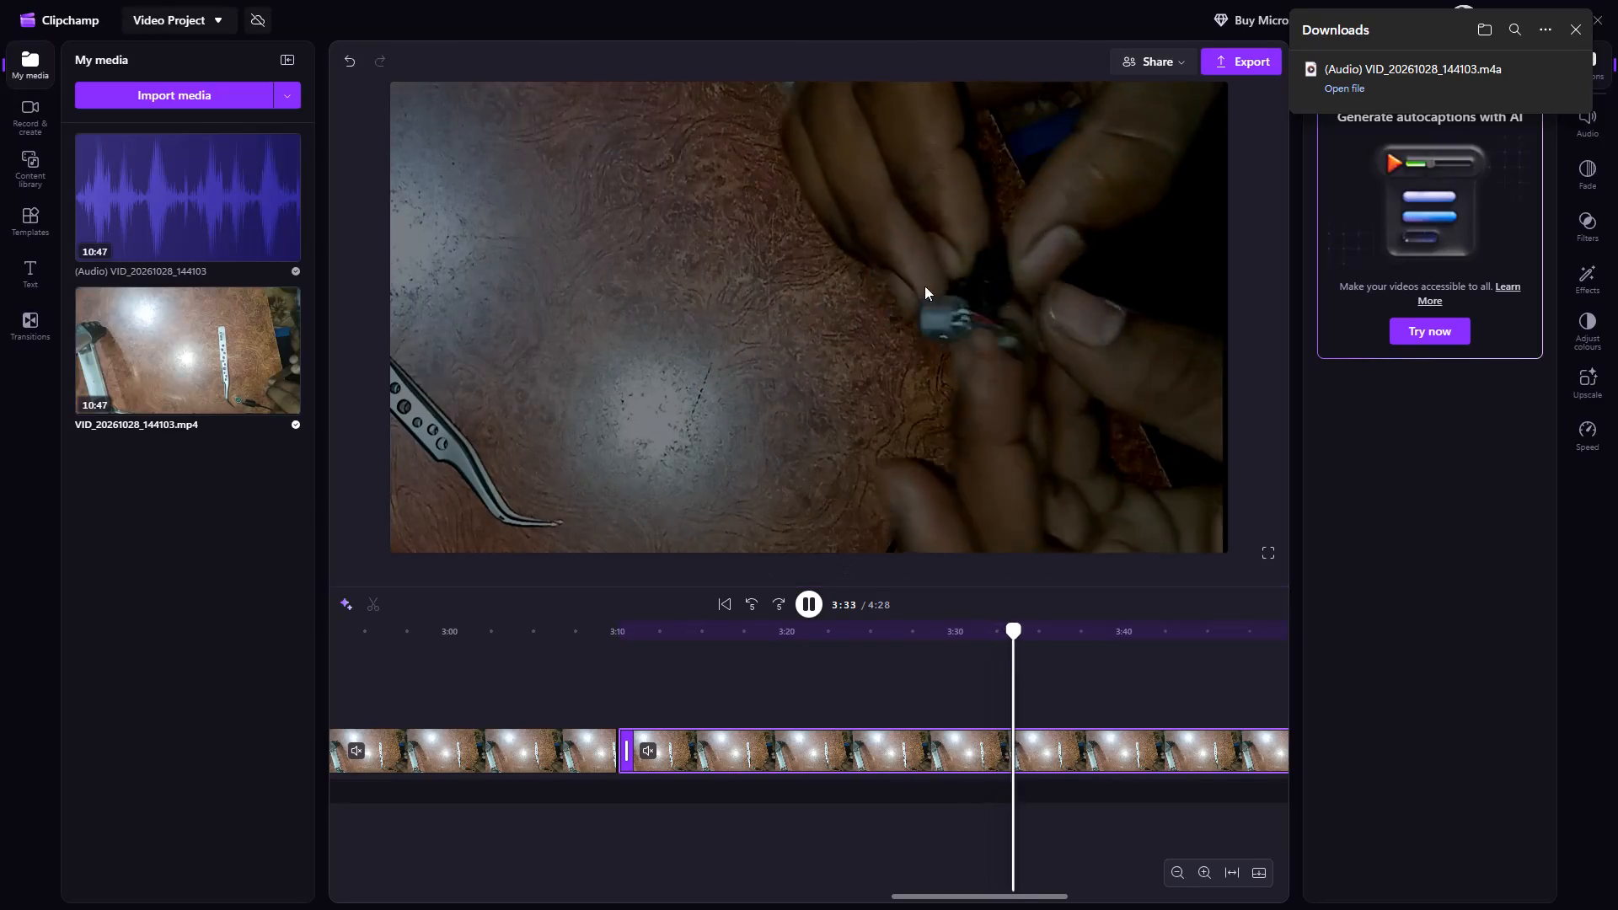
pyautogui.click(804, 611)
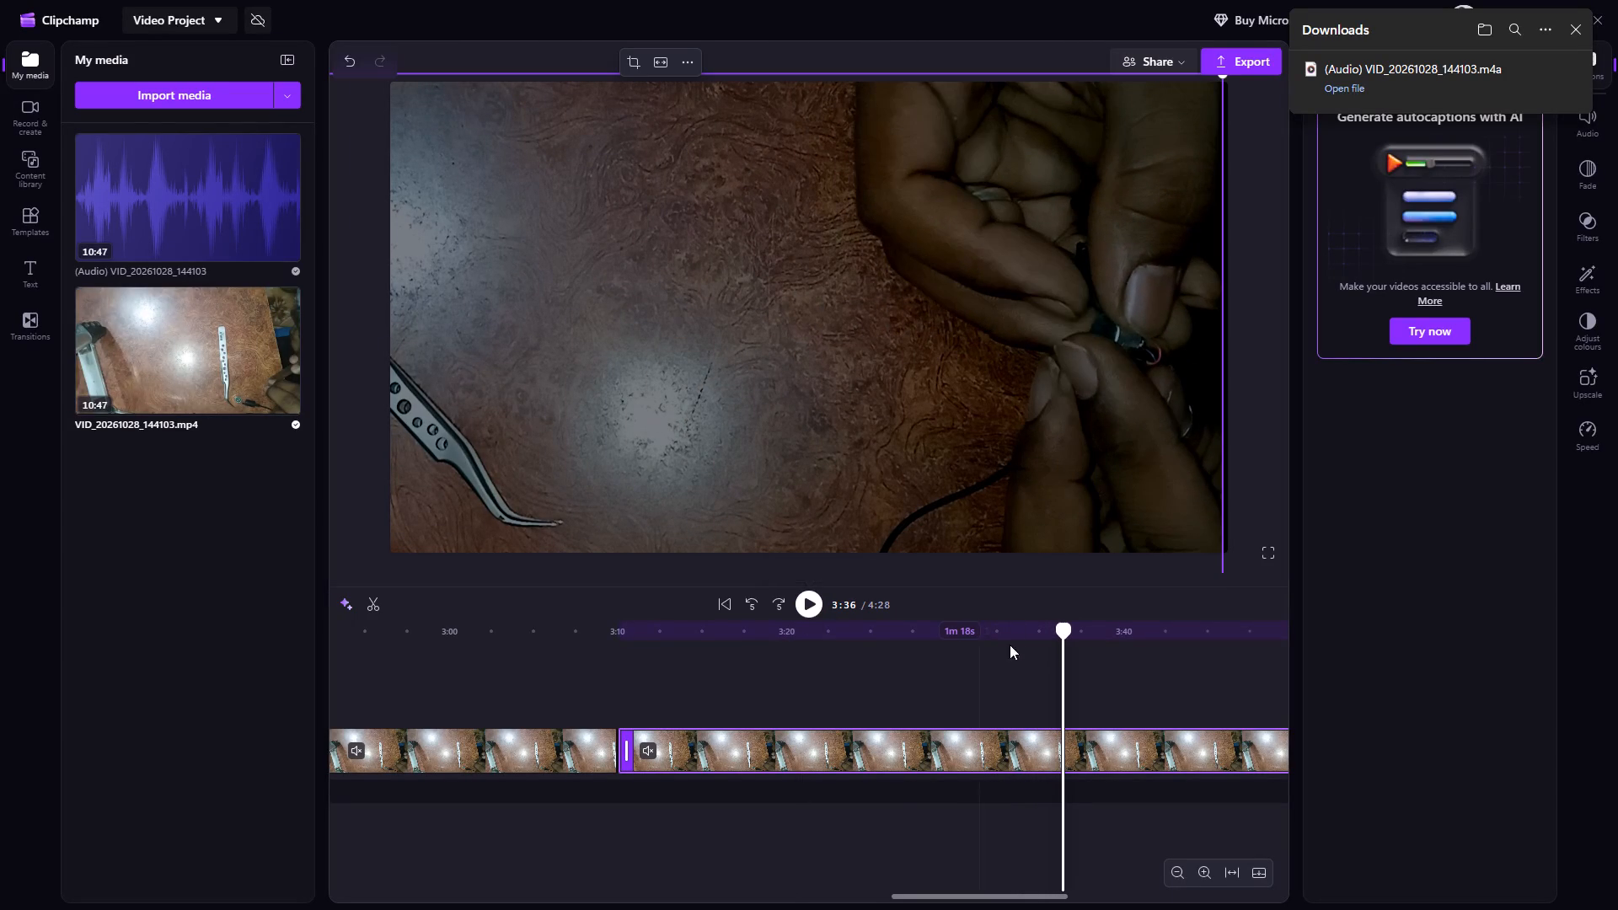
pyautogui.click(799, 600)
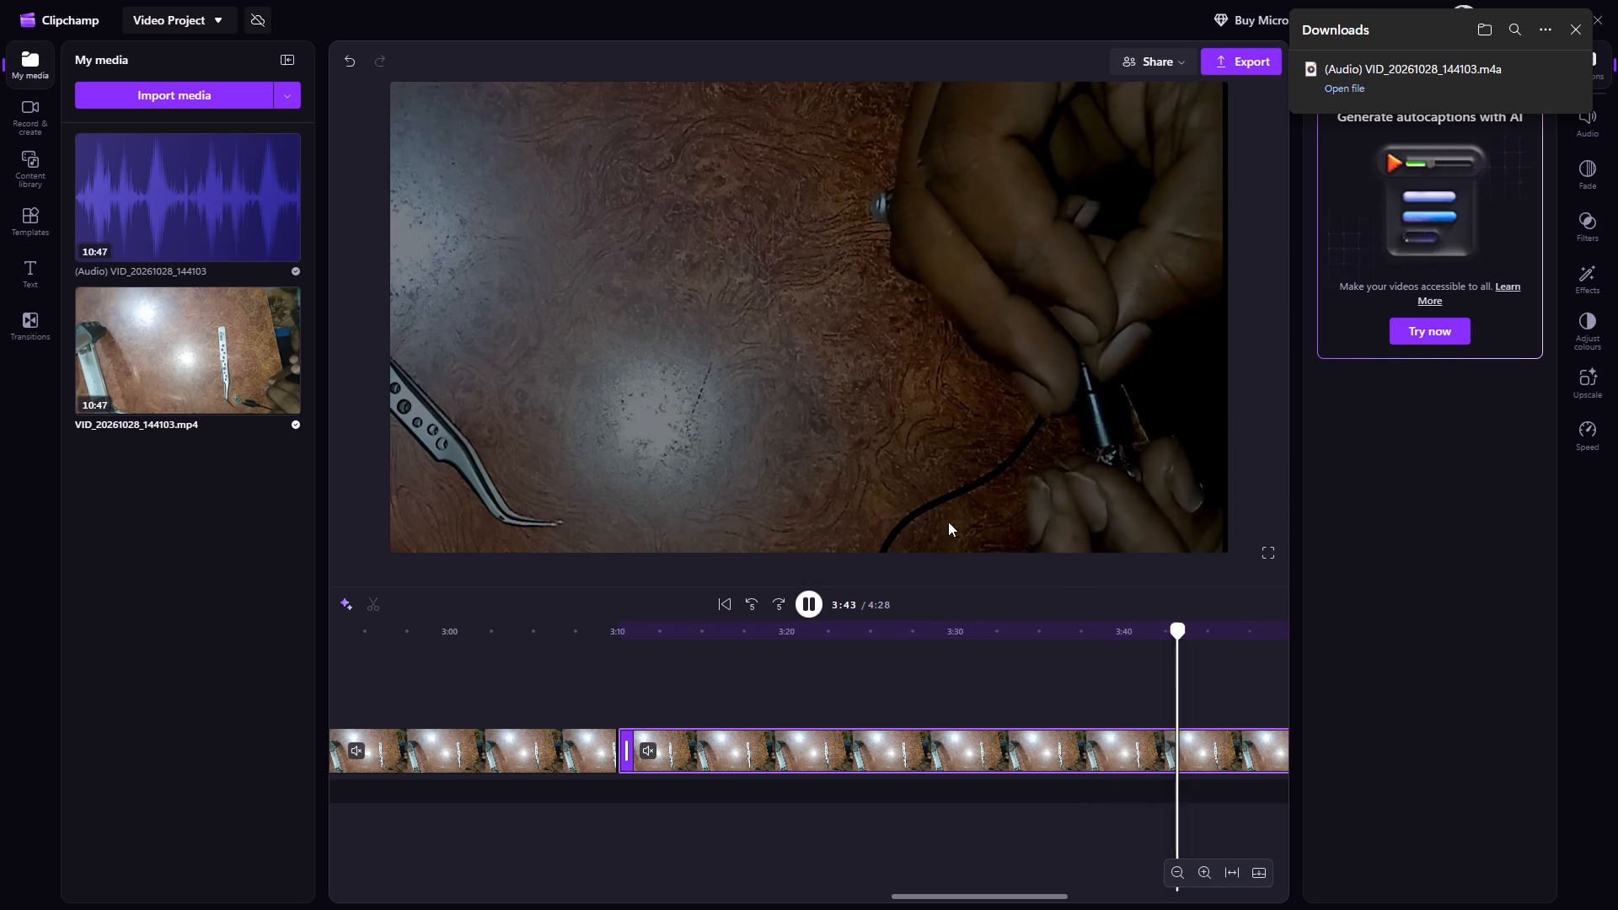
pyautogui.scroll(-3, 964, 349)
pyautogui.scroll(-5, 1105, 675)
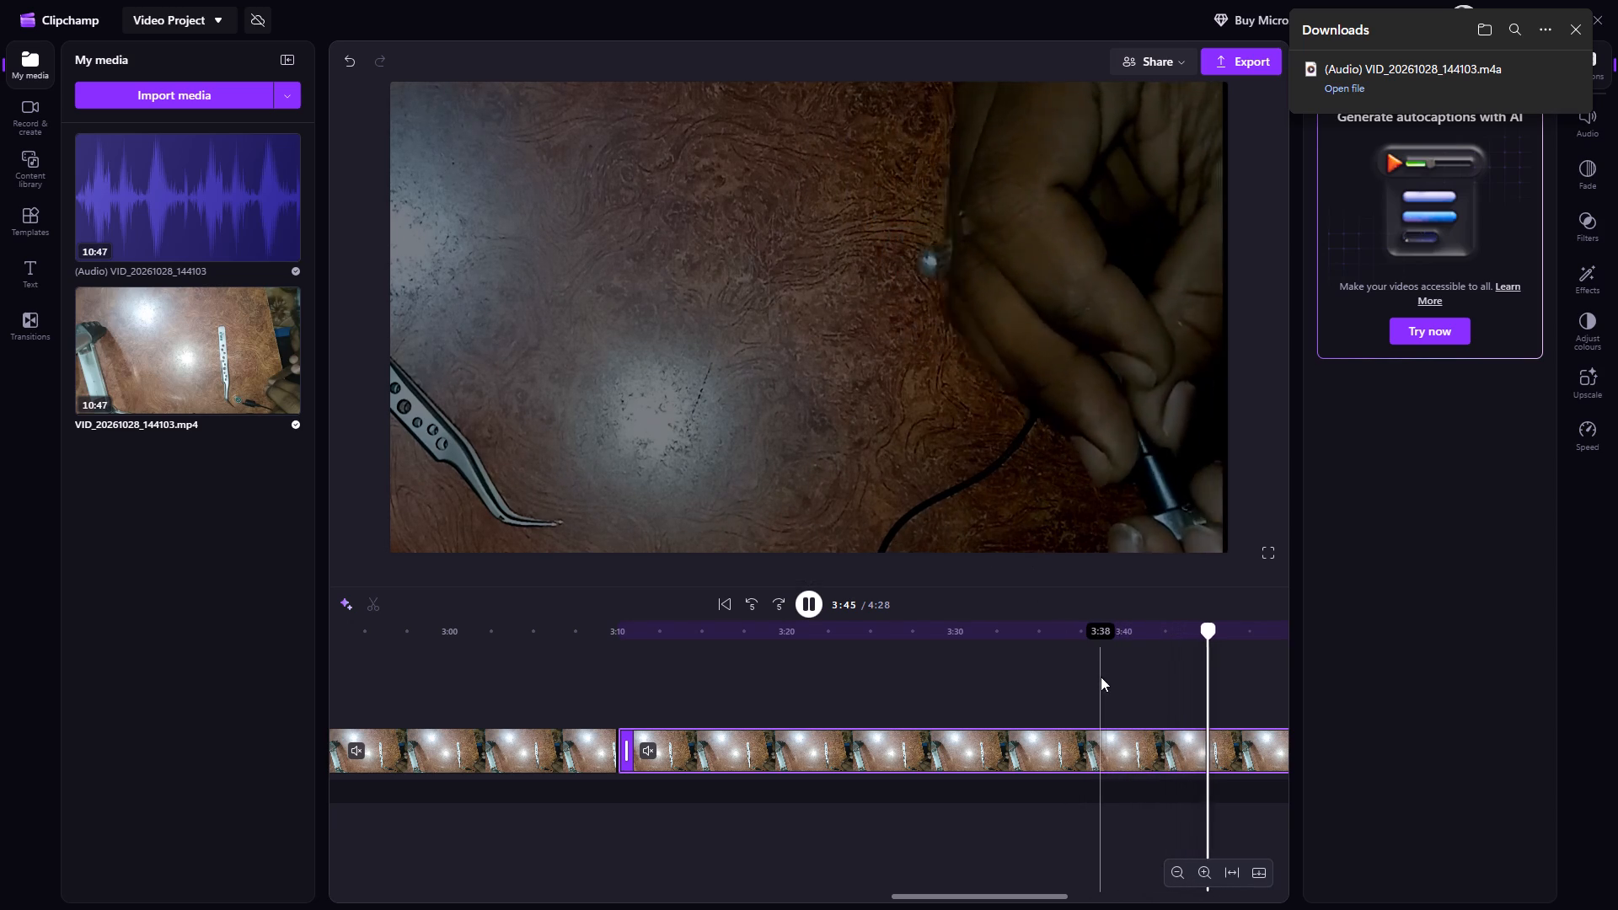
pyautogui.scroll(4, 1101, 677)
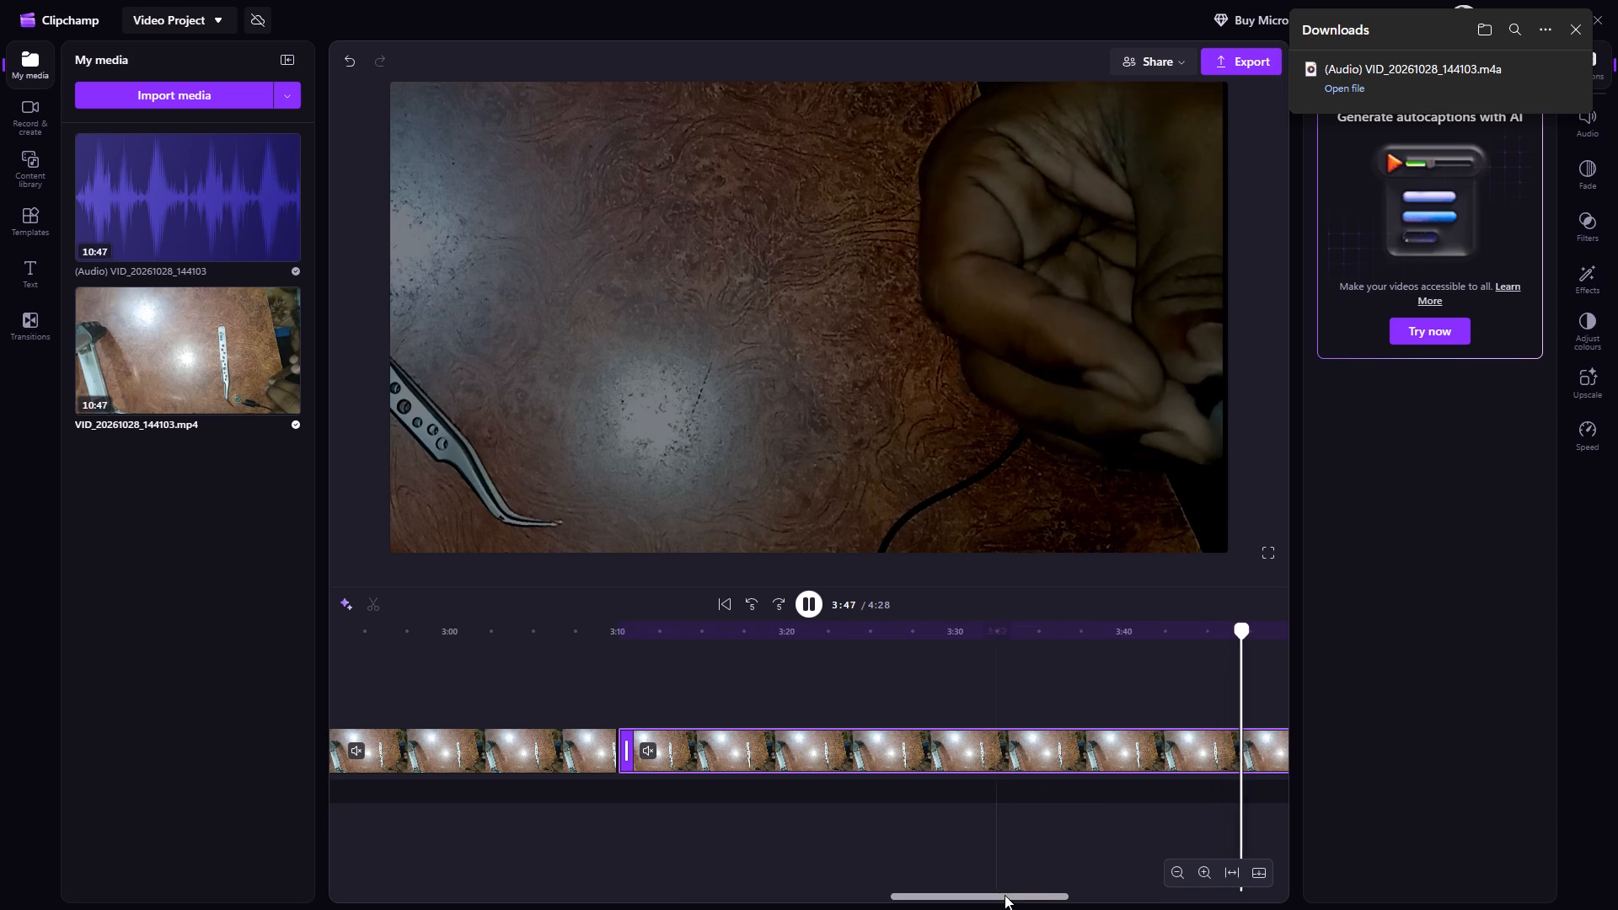
pyautogui.moveTo(1005, 895); pyautogui.dragTo(1101, 890)
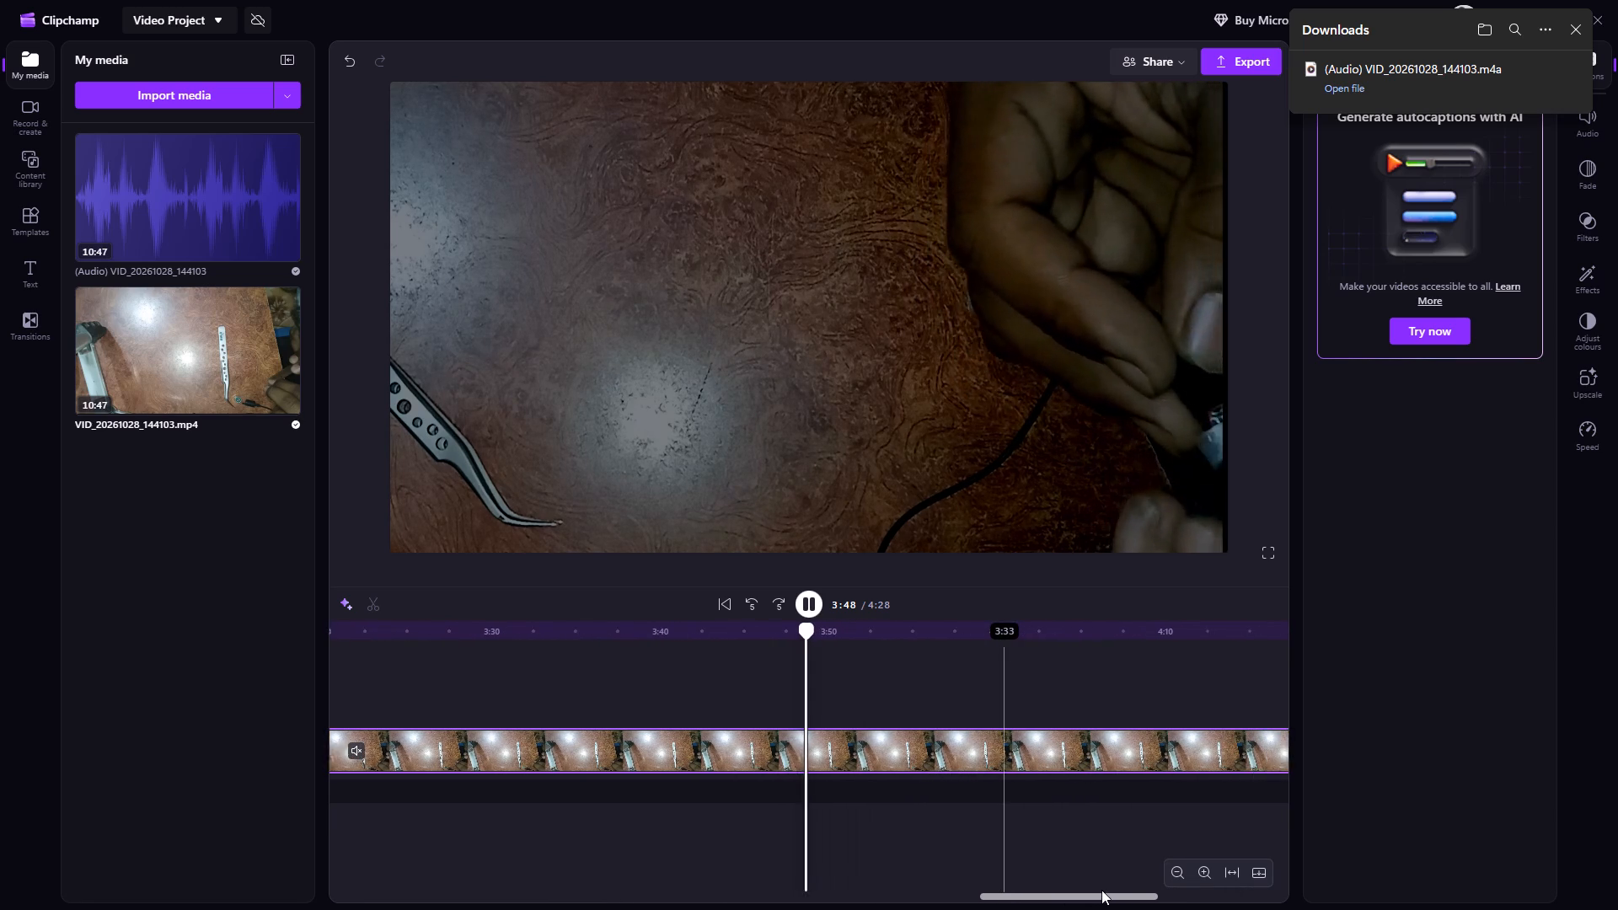
pyautogui.moveTo(1101, 890); pyautogui.dragTo(1108, 889)
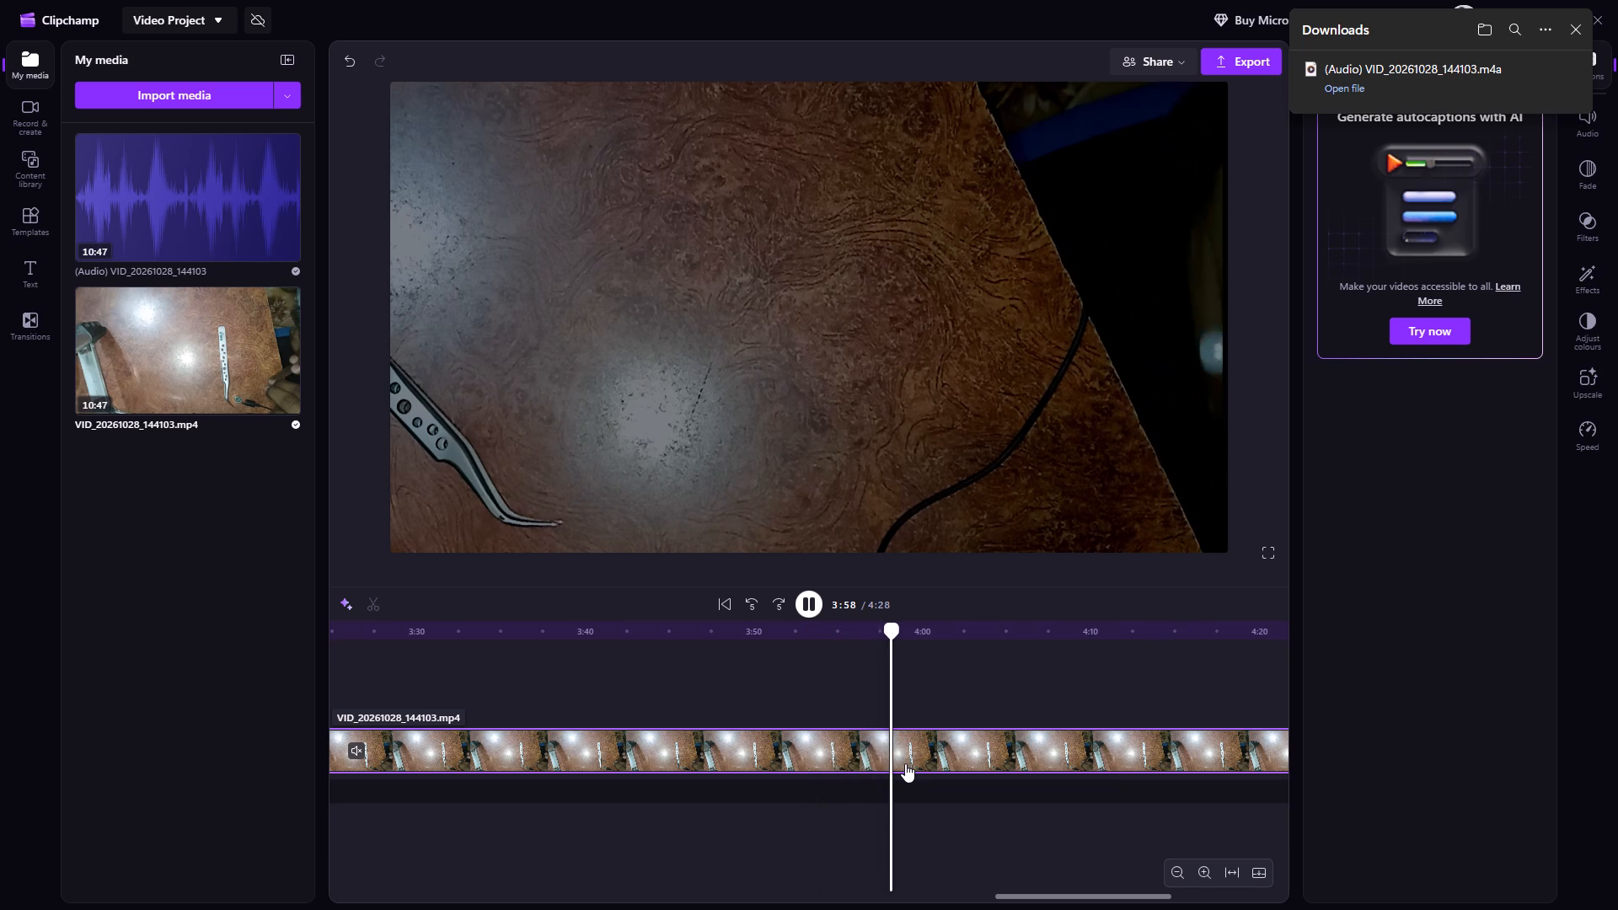
pyautogui.click(904, 763)
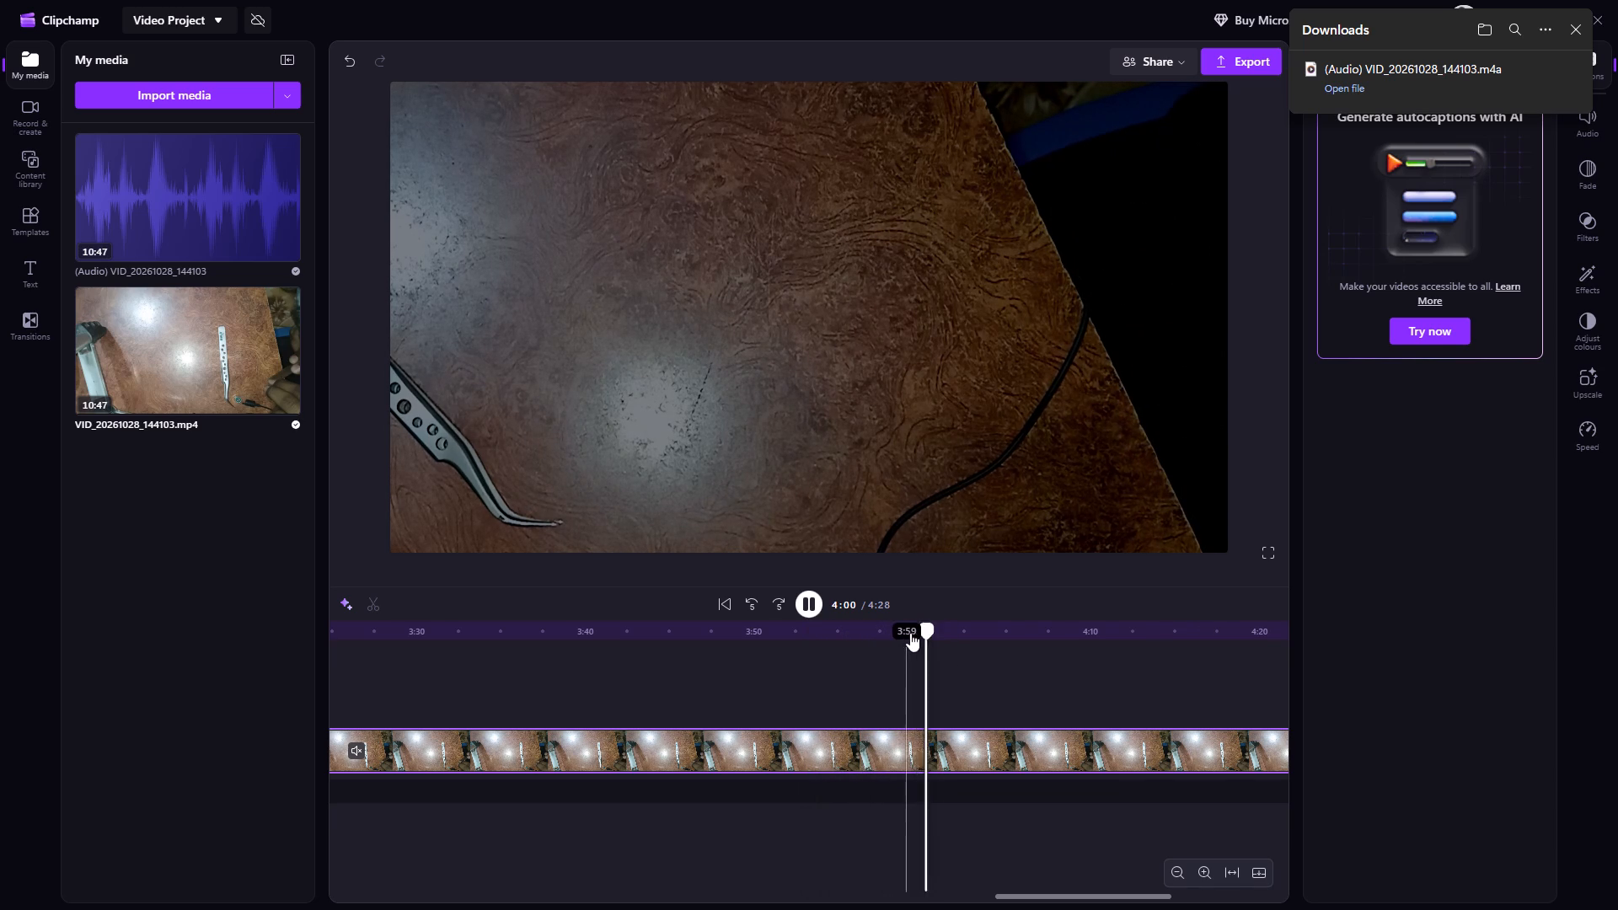
# Go back to about 3:48, locate the end of the hand work, and split the clip at 3:52.
pyautogui.moveTo(937, 628); pyautogui.dragTo(728, 656)
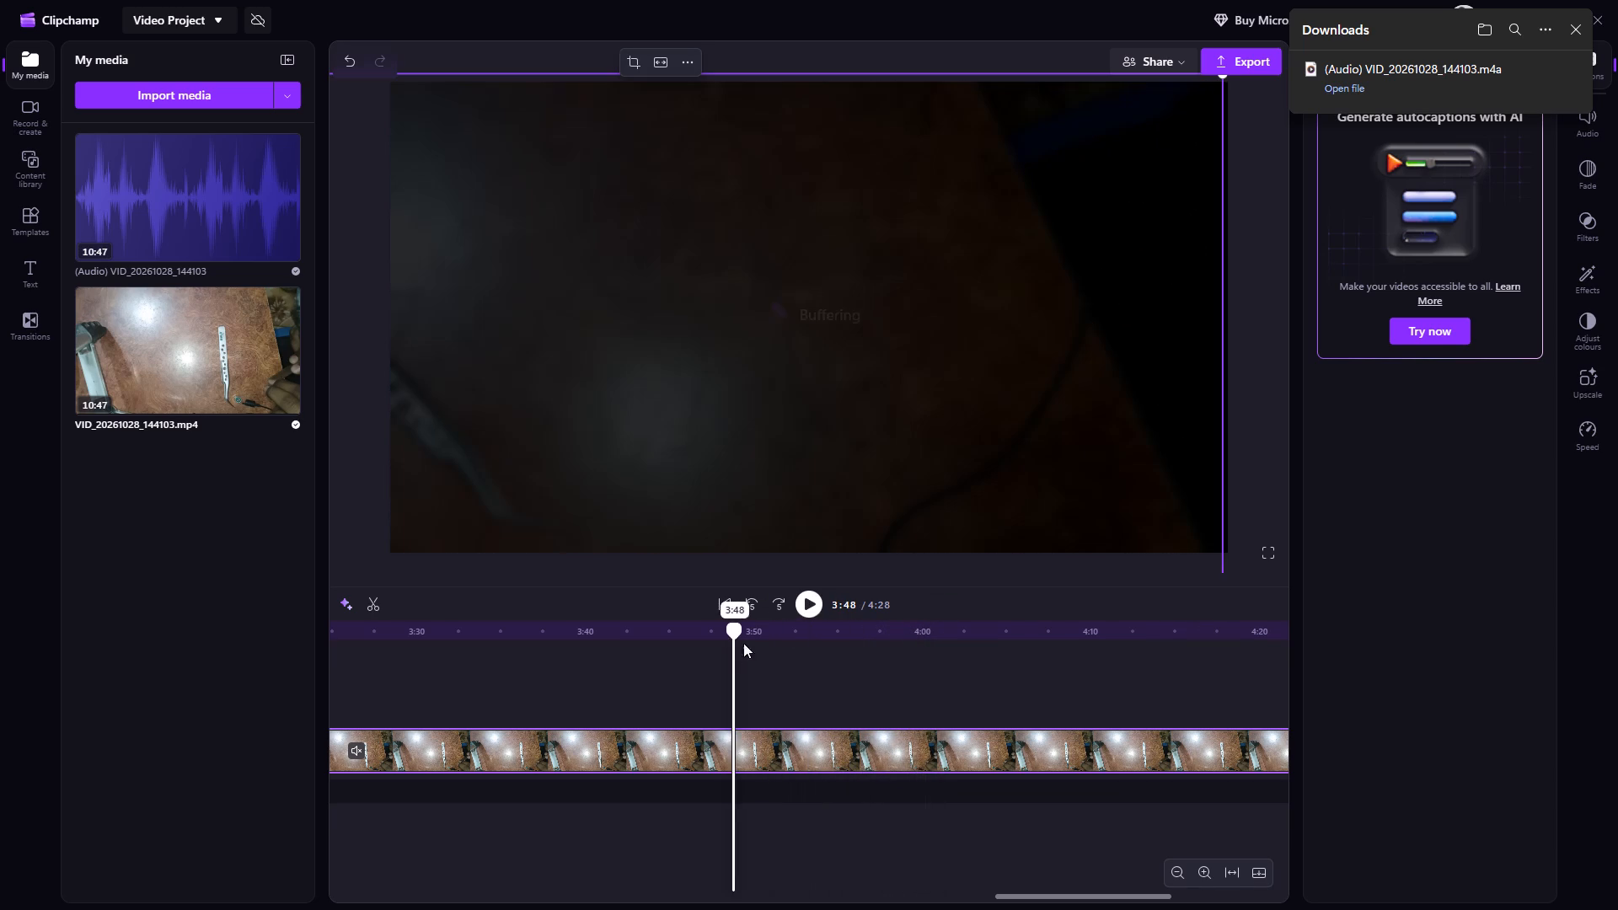
pyautogui.click(808, 591)
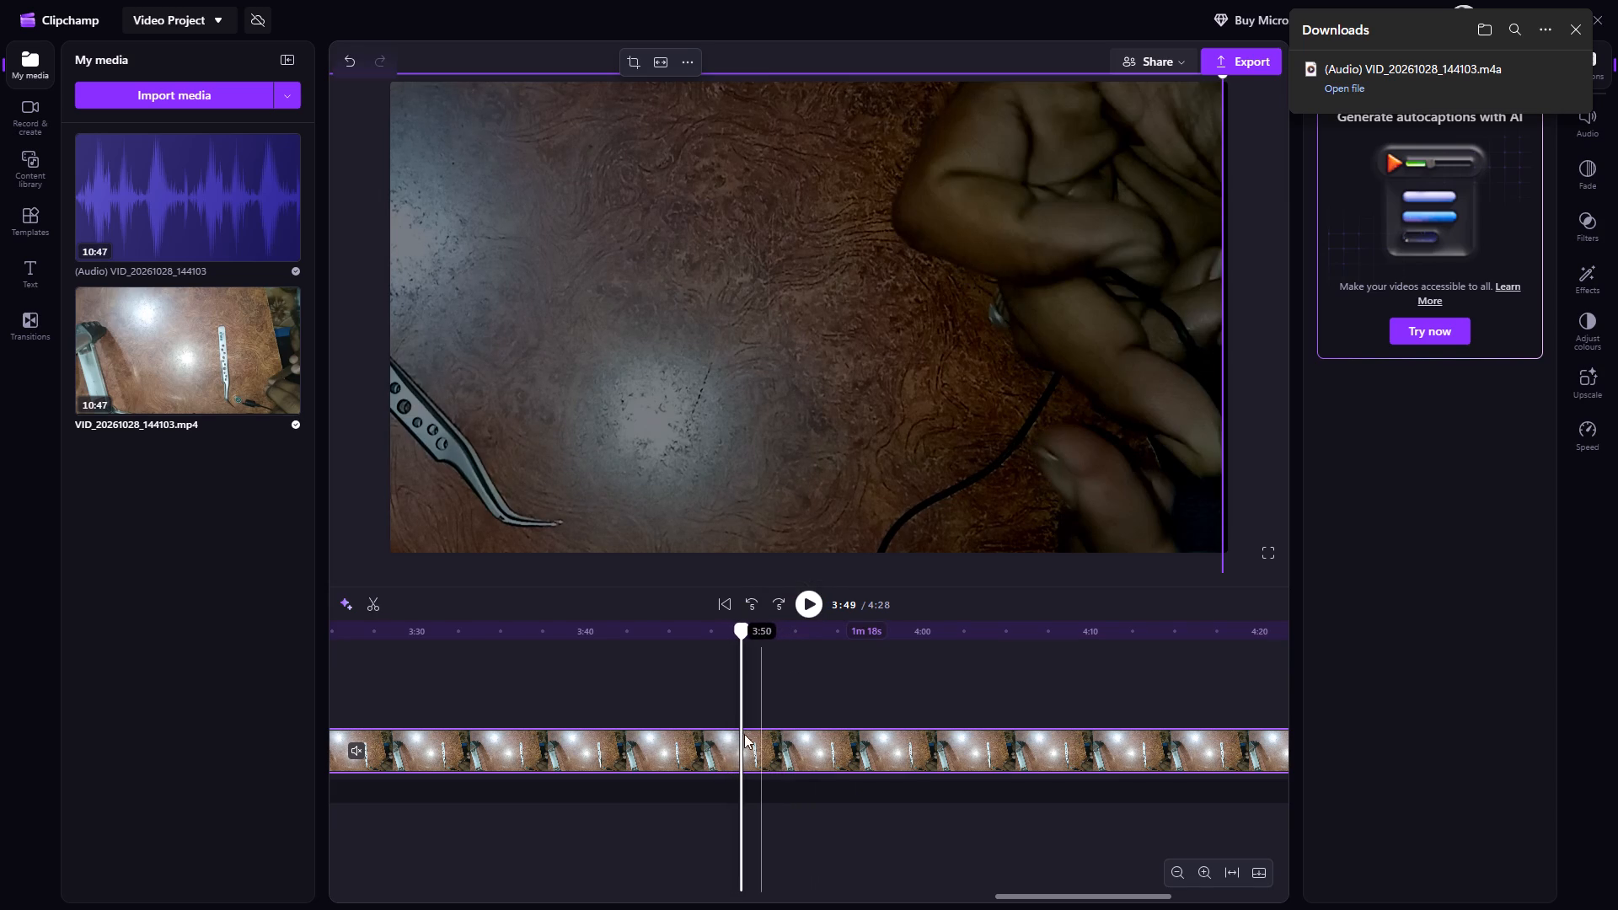
pyautogui.moveTo(742, 636); pyautogui.dragTo(772, 638)
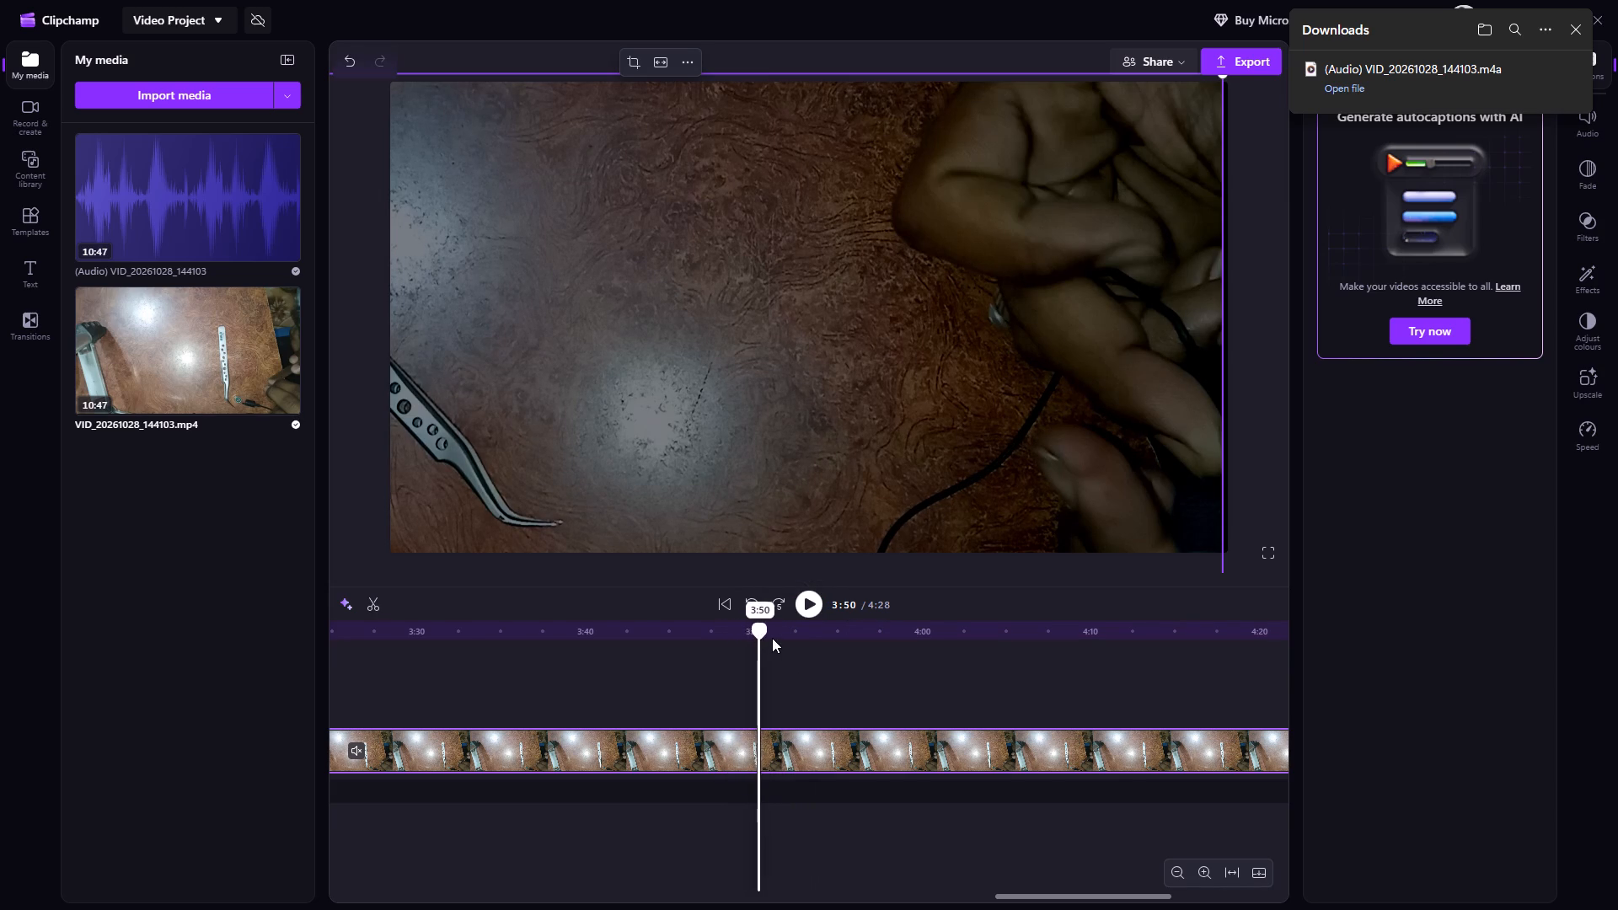
pyautogui.moveTo(772, 638); pyautogui.dragTo(783, 639)
pyautogui.click(822, 600)
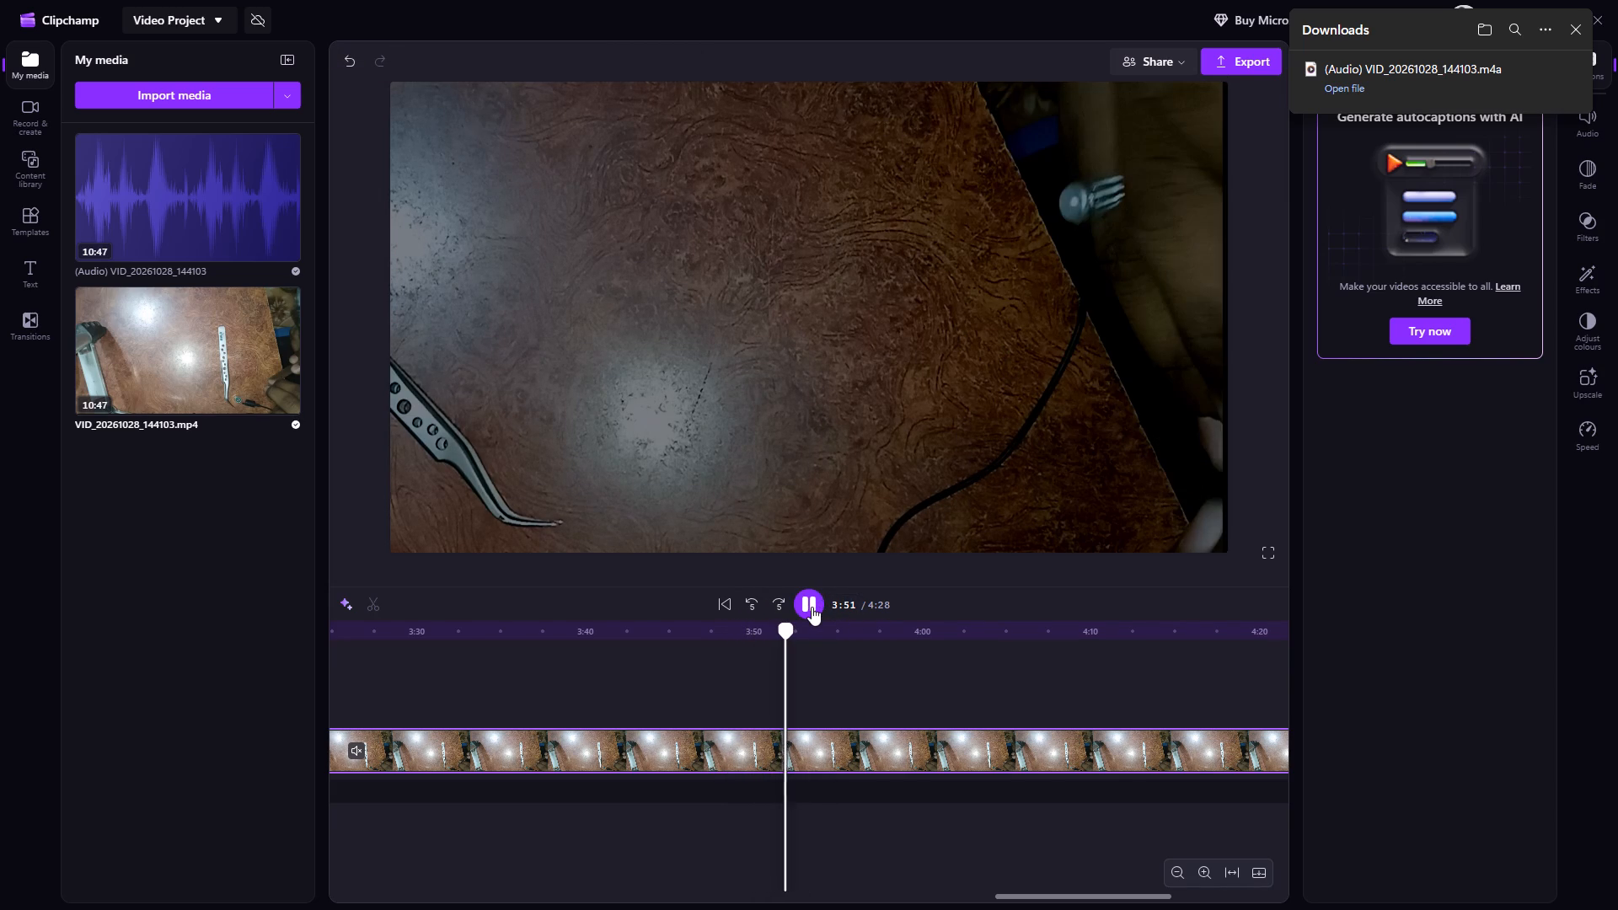
pyautogui.click(812, 607)
pyautogui.rightClick(790, 735)
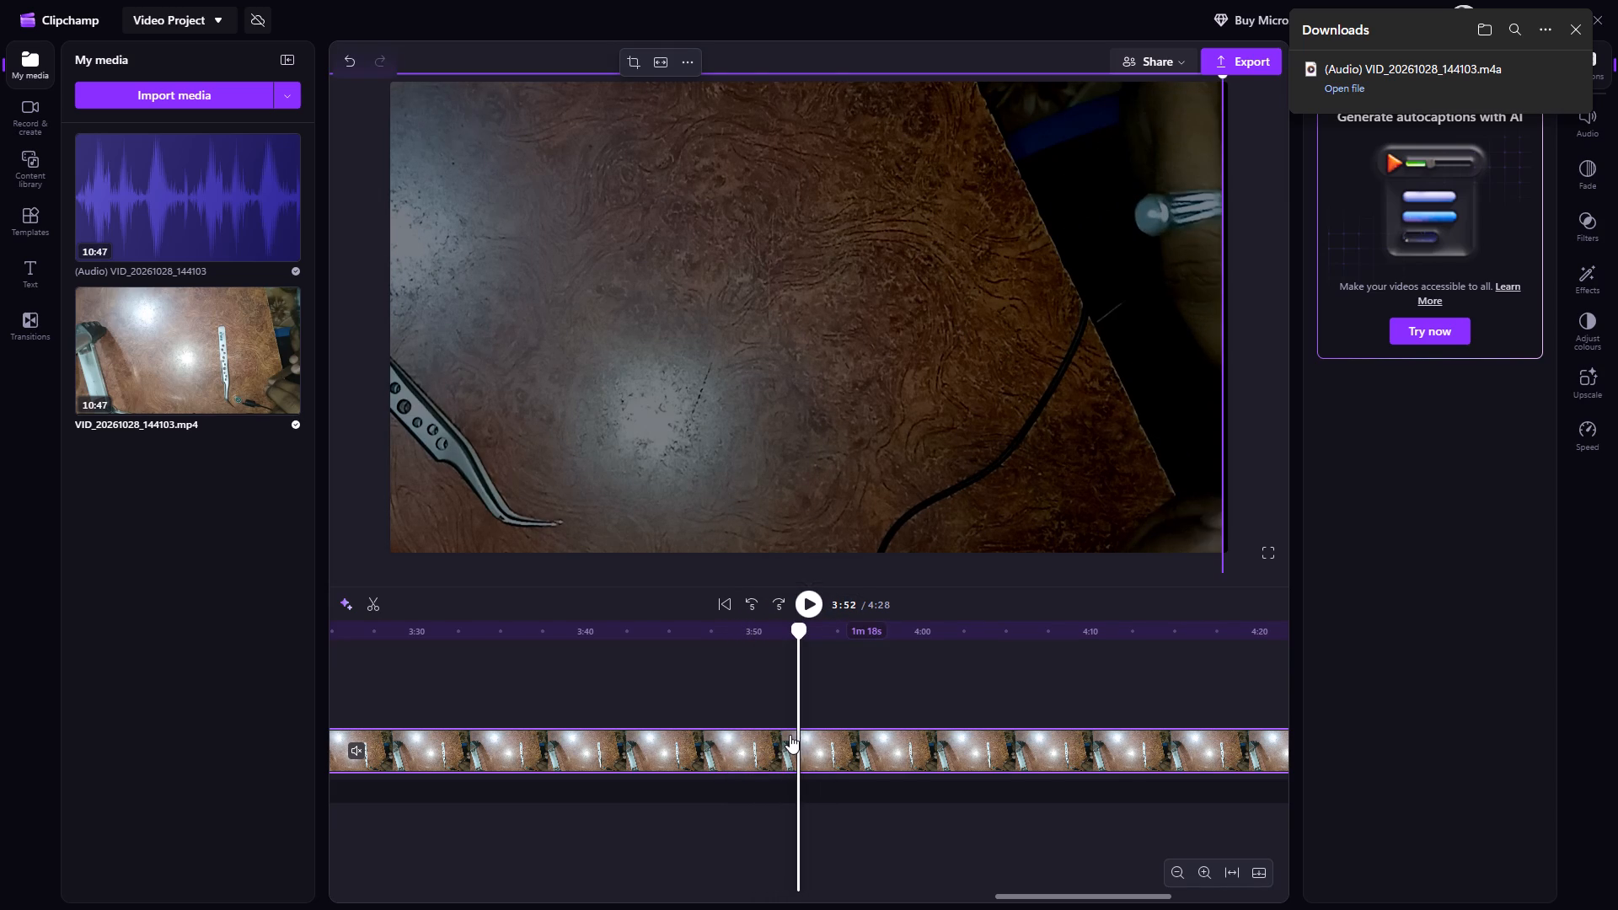
pyautogui.click(833, 511)
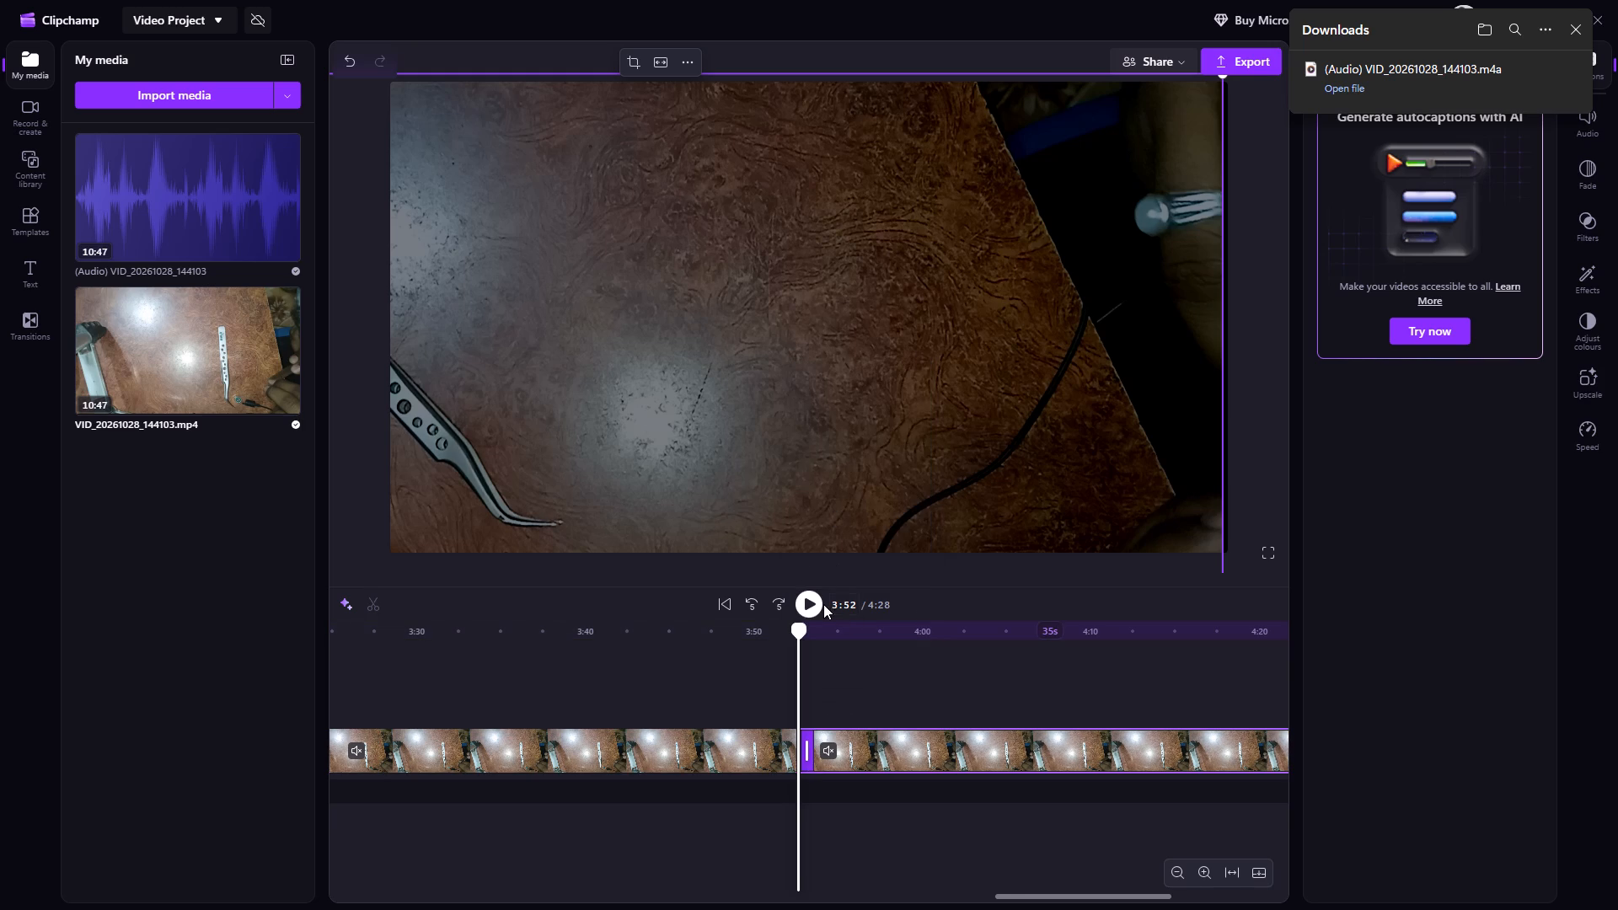
# Play the remaining footage from 3:52 to the end at 4:28, dismissing the downloads pop-up.
pyautogui.click(818, 604)
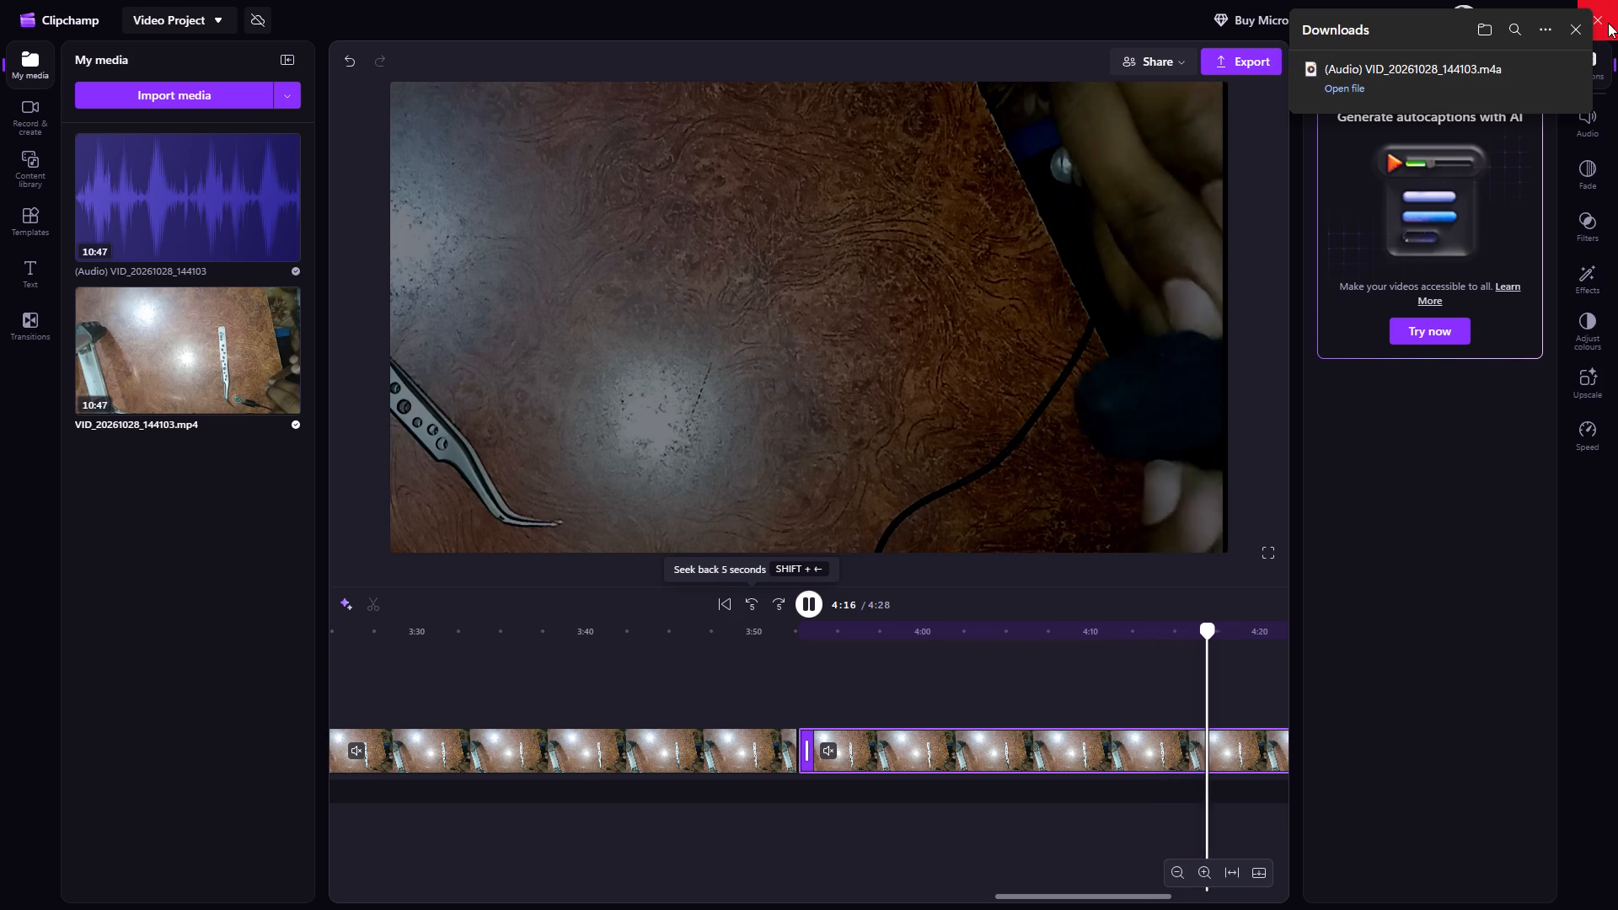
pyautogui.click(1573, 30)
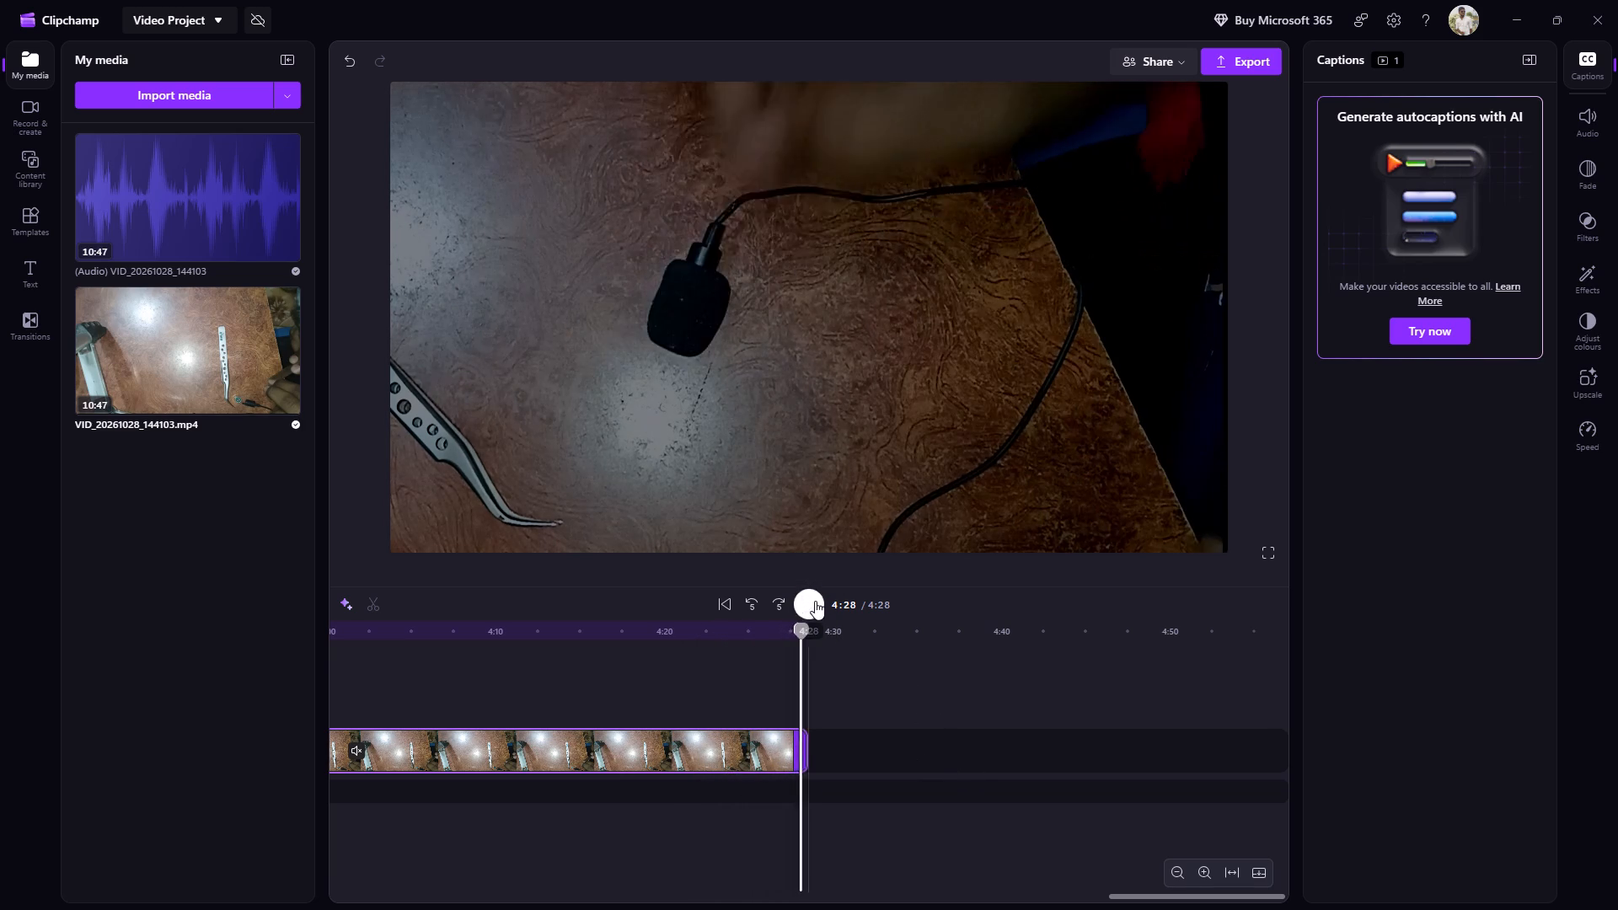
pyautogui.moveTo(813, 645); pyautogui.dragTo(760, 651)
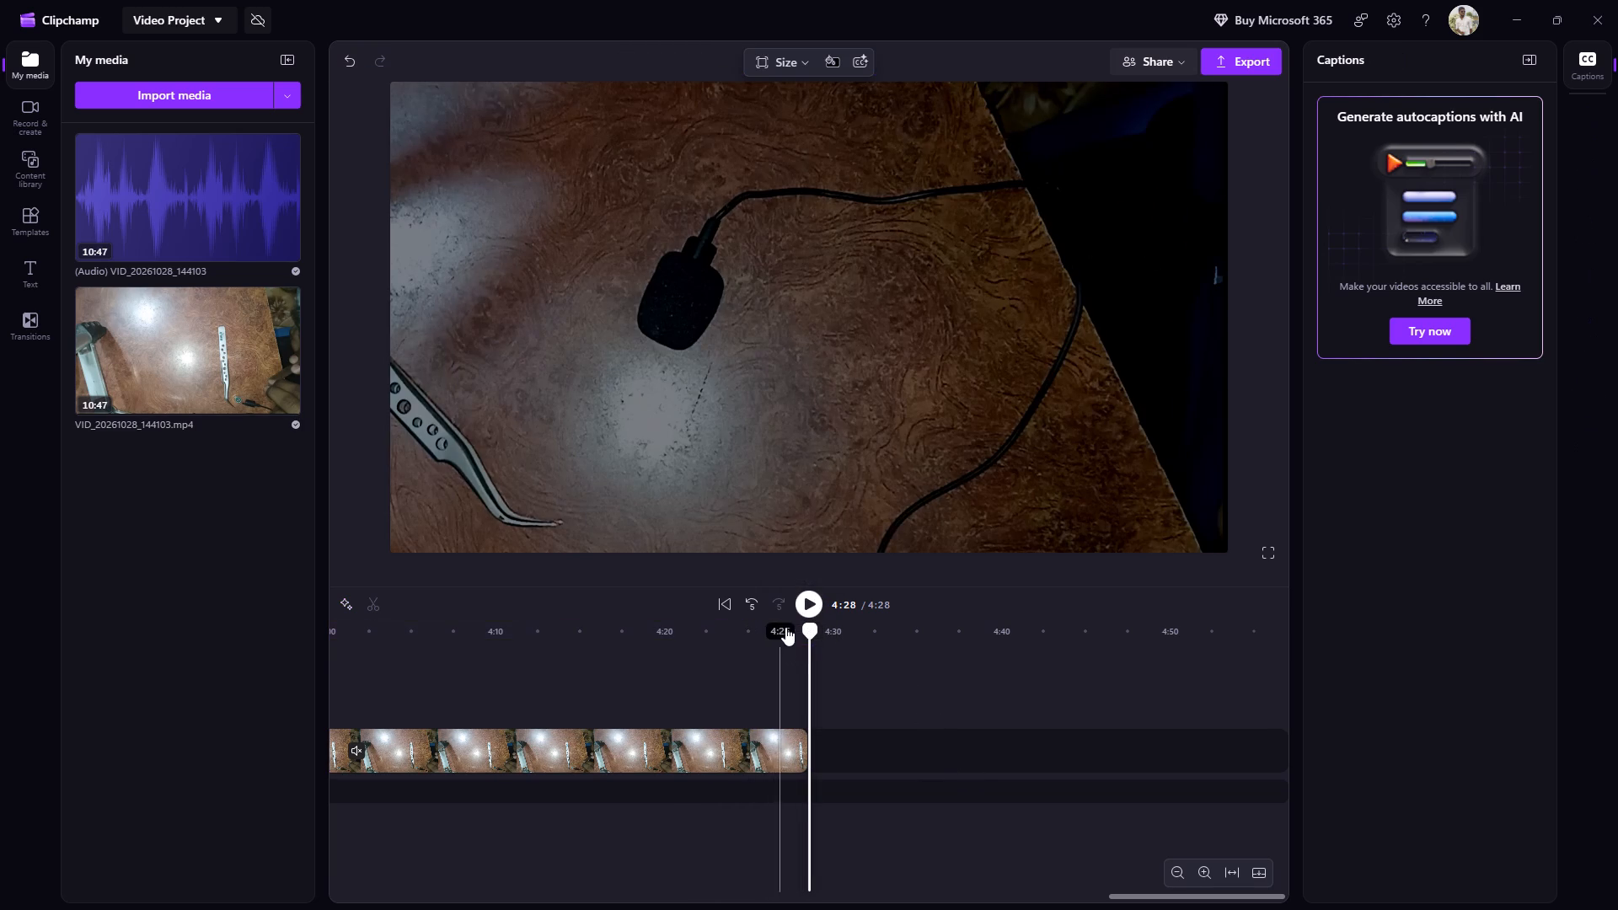
# Replay the ending from about 4:21 and split the clip at 4:21.
pyautogui.moveTo(805, 620); pyautogui.dragTo(689, 652)
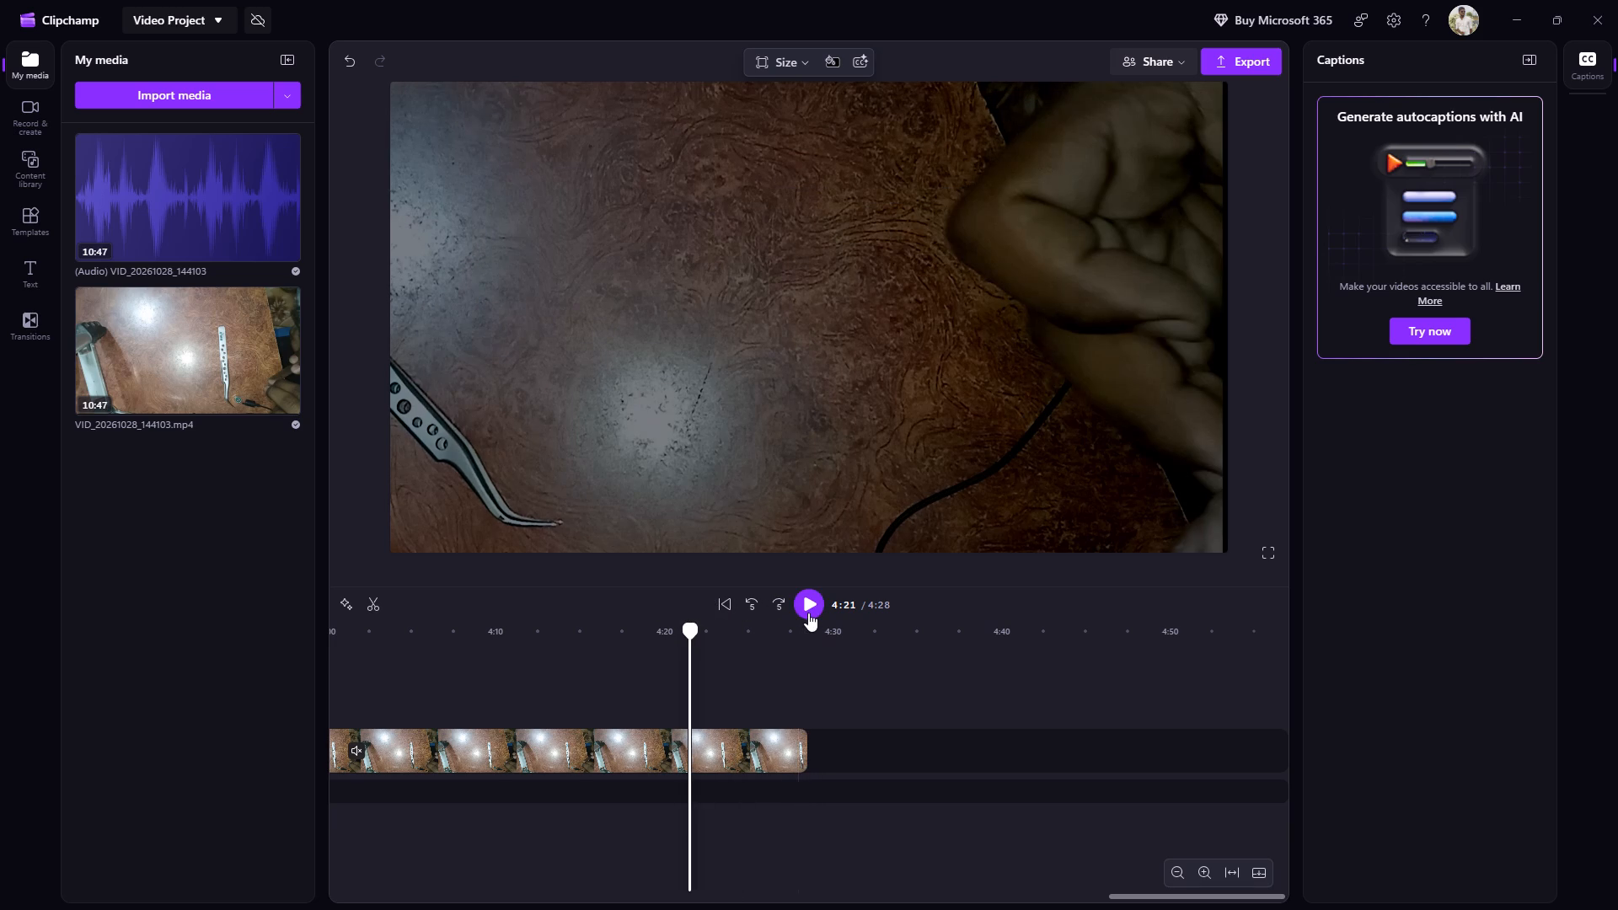
pyautogui.click(808, 611)
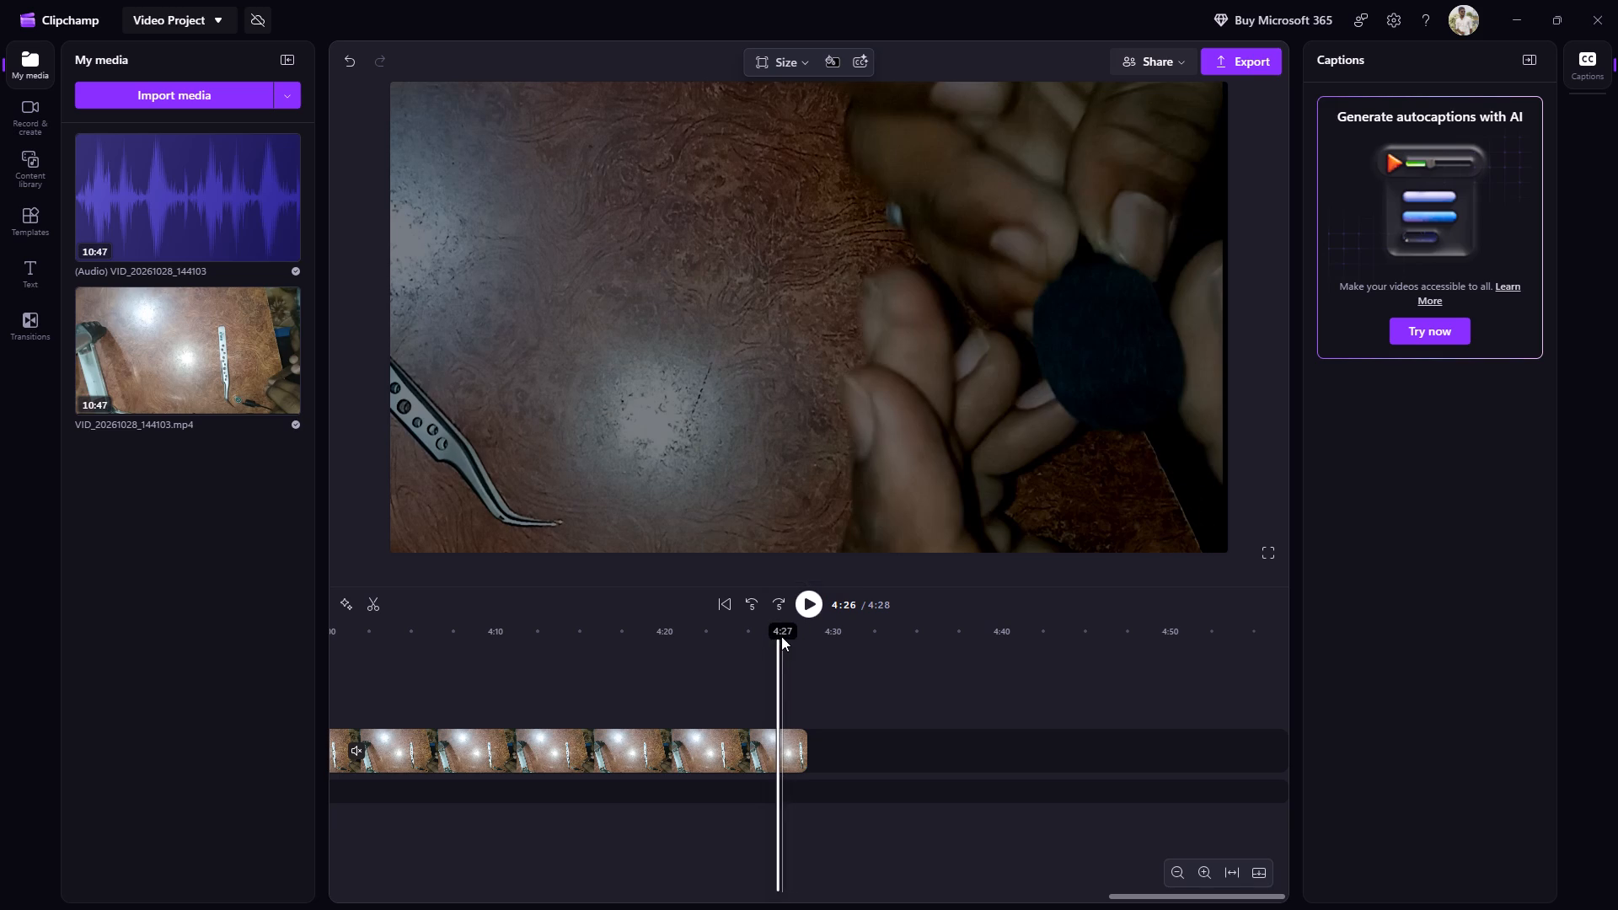
pyautogui.moveTo(781, 635); pyautogui.dragTo(684, 656)
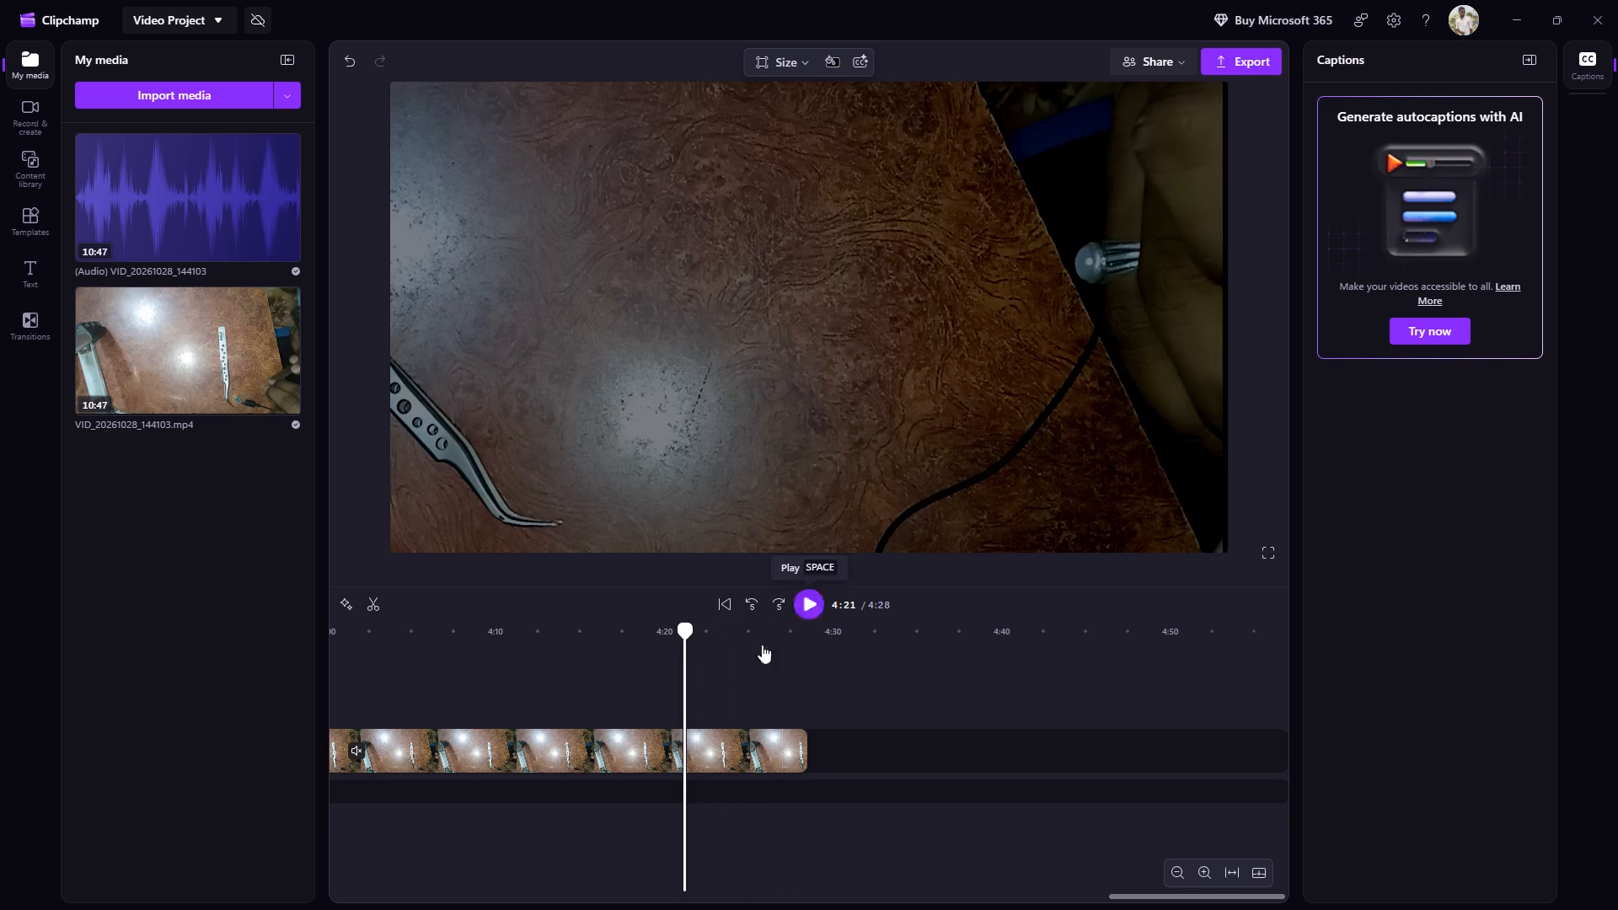
pyautogui.rightClick(685, 735)
pyautogui.click(706, 735)
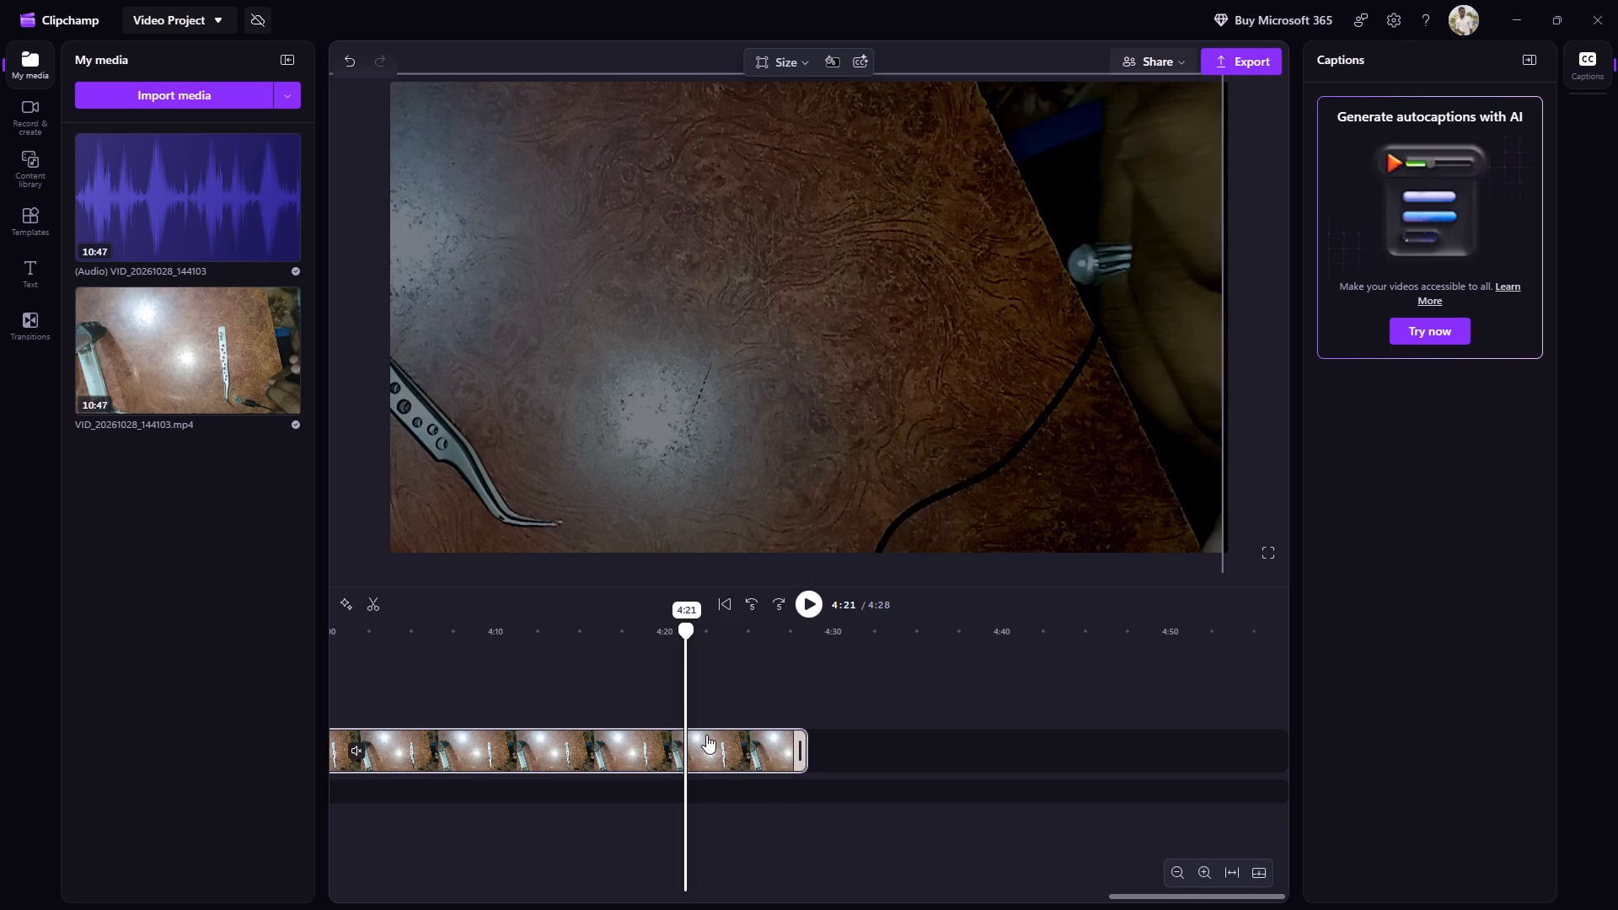
pyautogui.rightClick(703, 736)
pyautogui.click(767, 507)
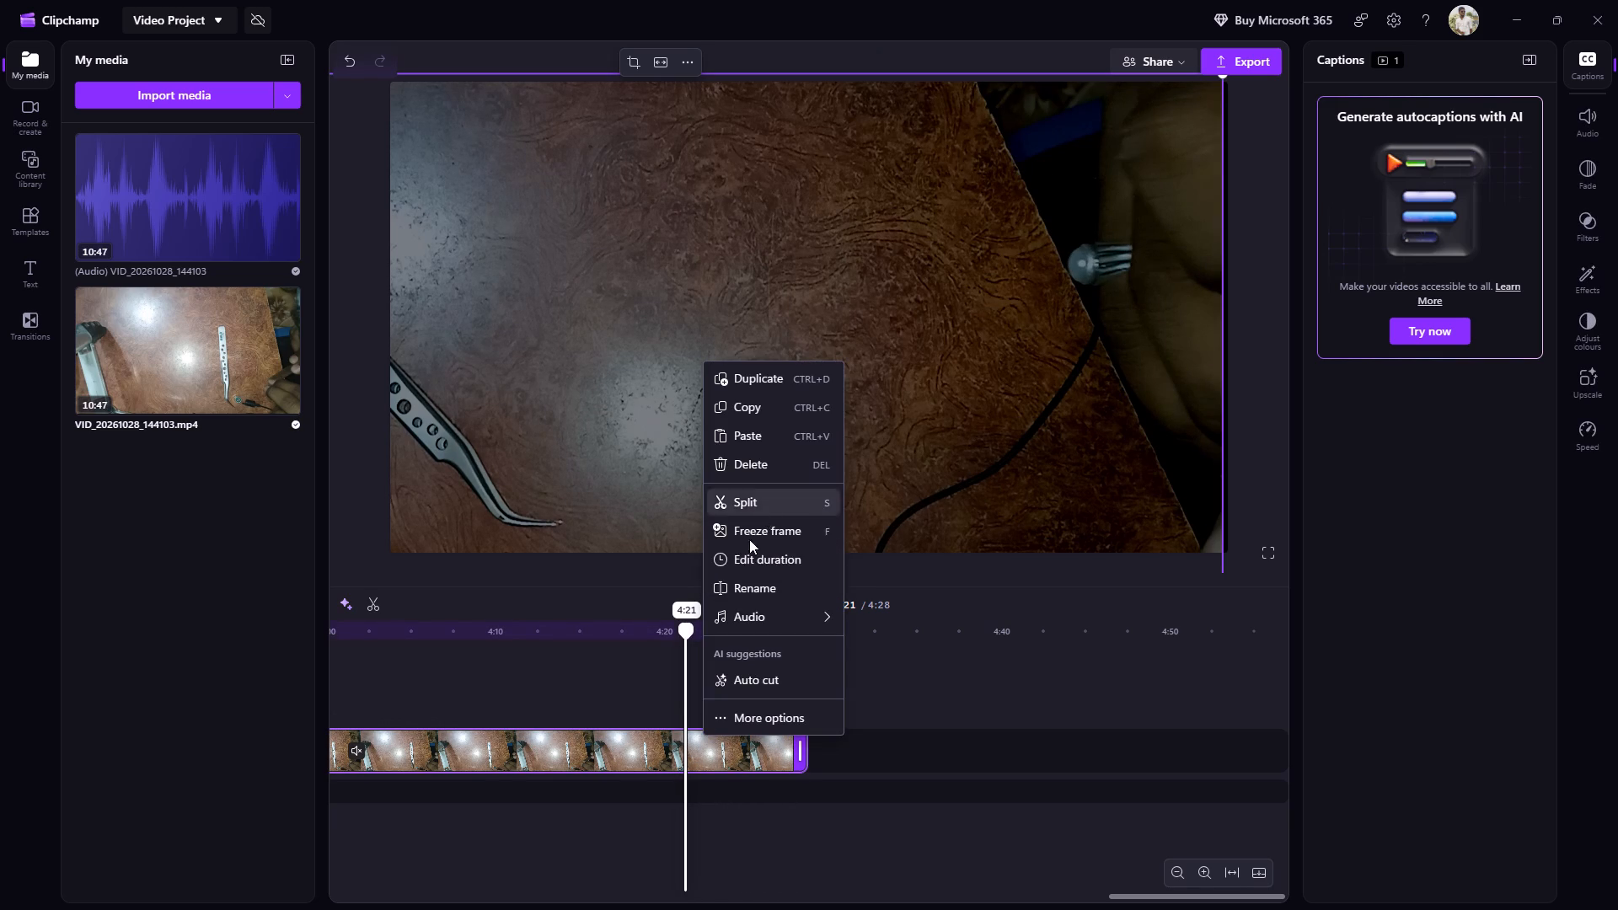
# Delete the segment between 3:52 and 4:21 and move the final clip back to 3:52 to close the gap.
pyautogui.click(605, 744)
pyautogui.press('Delete')
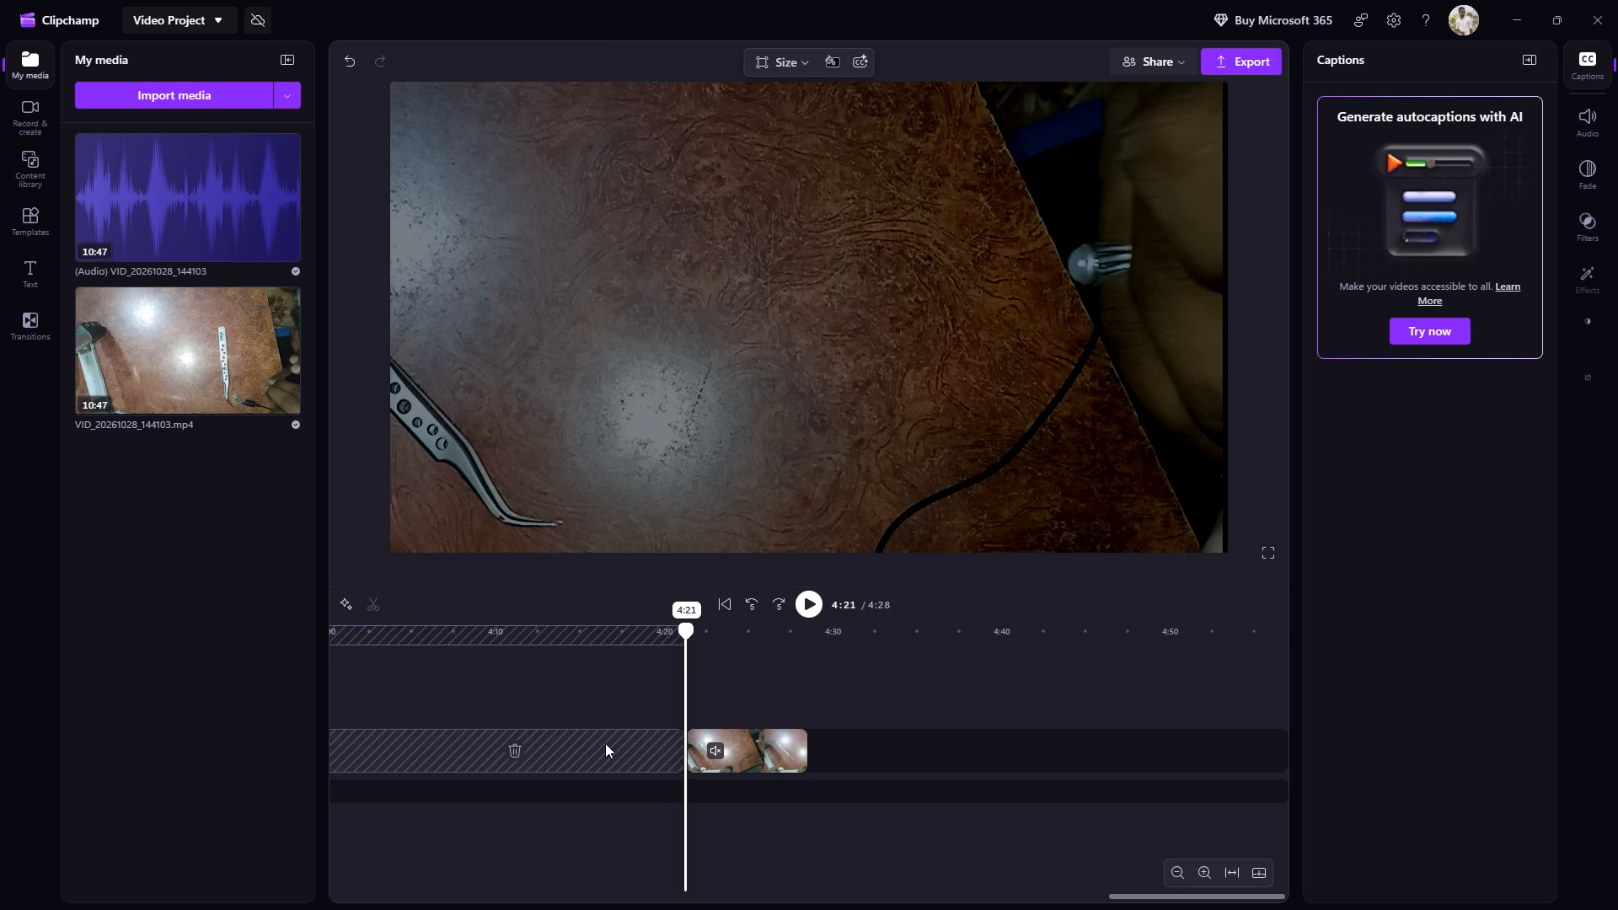
pyautogui.moveTo(766, 759); pyautogui.dragTo(483, 763)
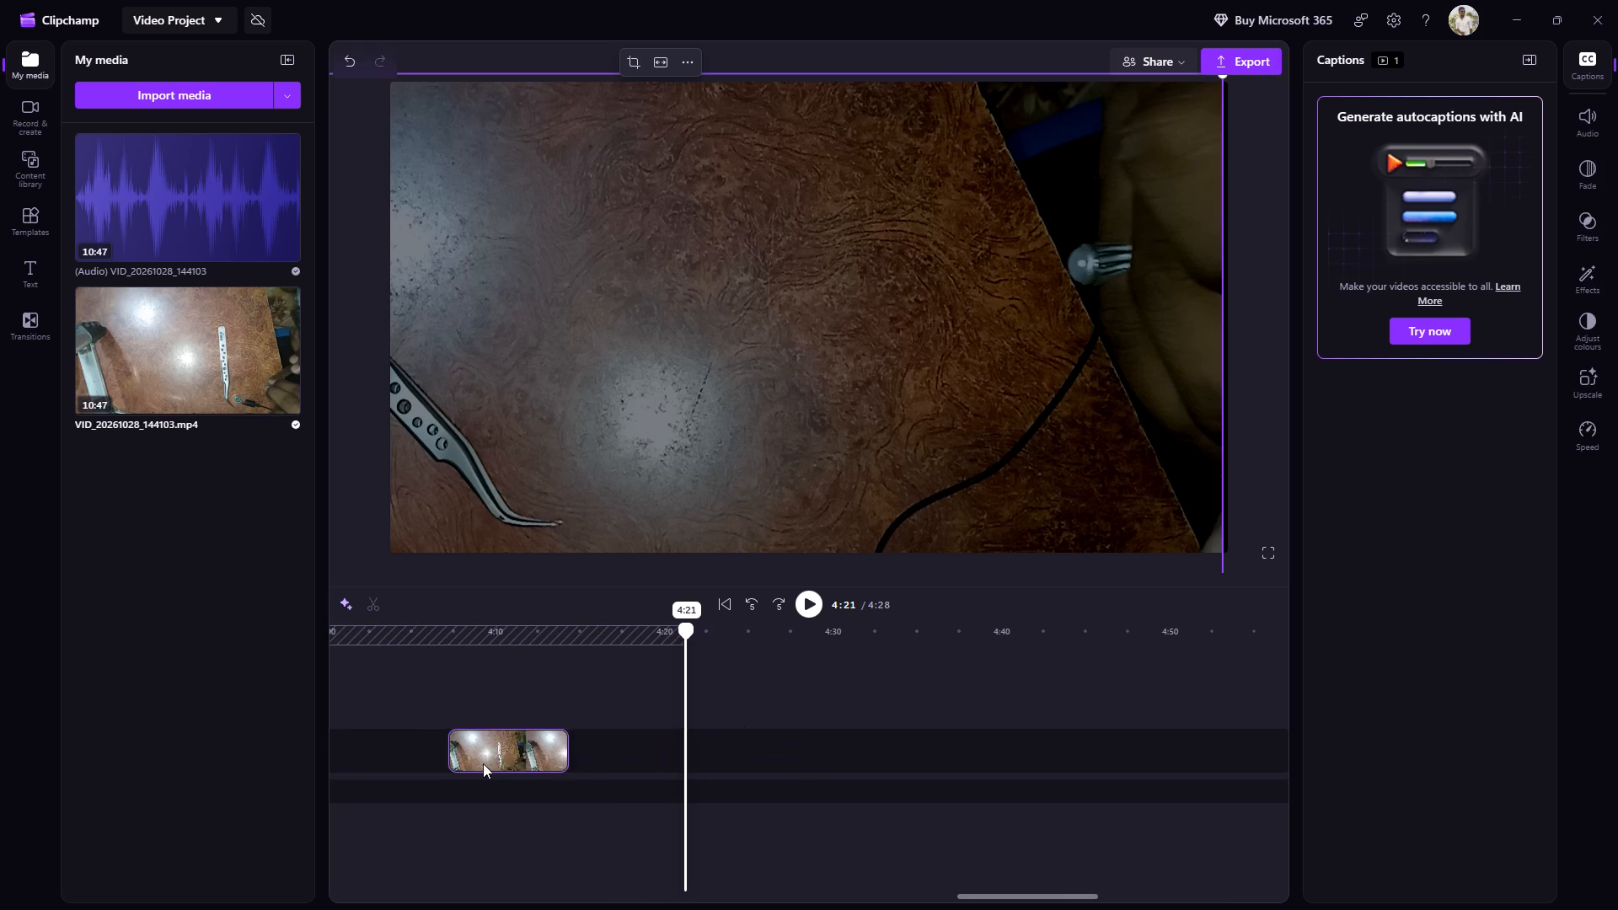
pyautogui.moveTo(483, 763); pyautogui.dragTo(388, 771)
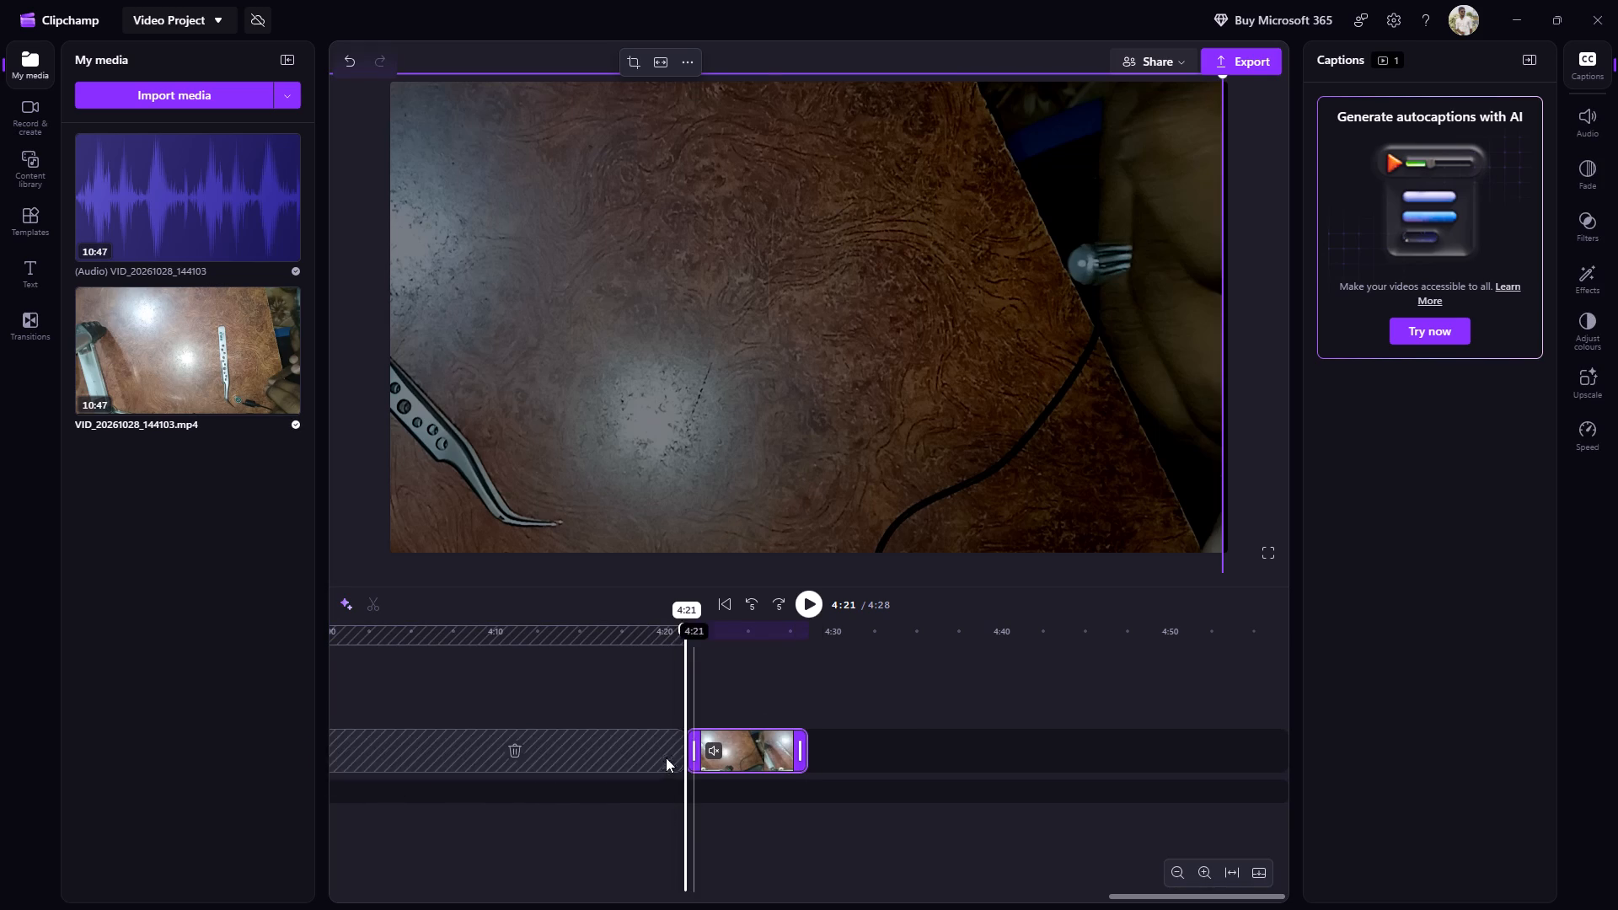
pyautogui.moveTo(729, 753); pyautogui.dragTo(340, 767)
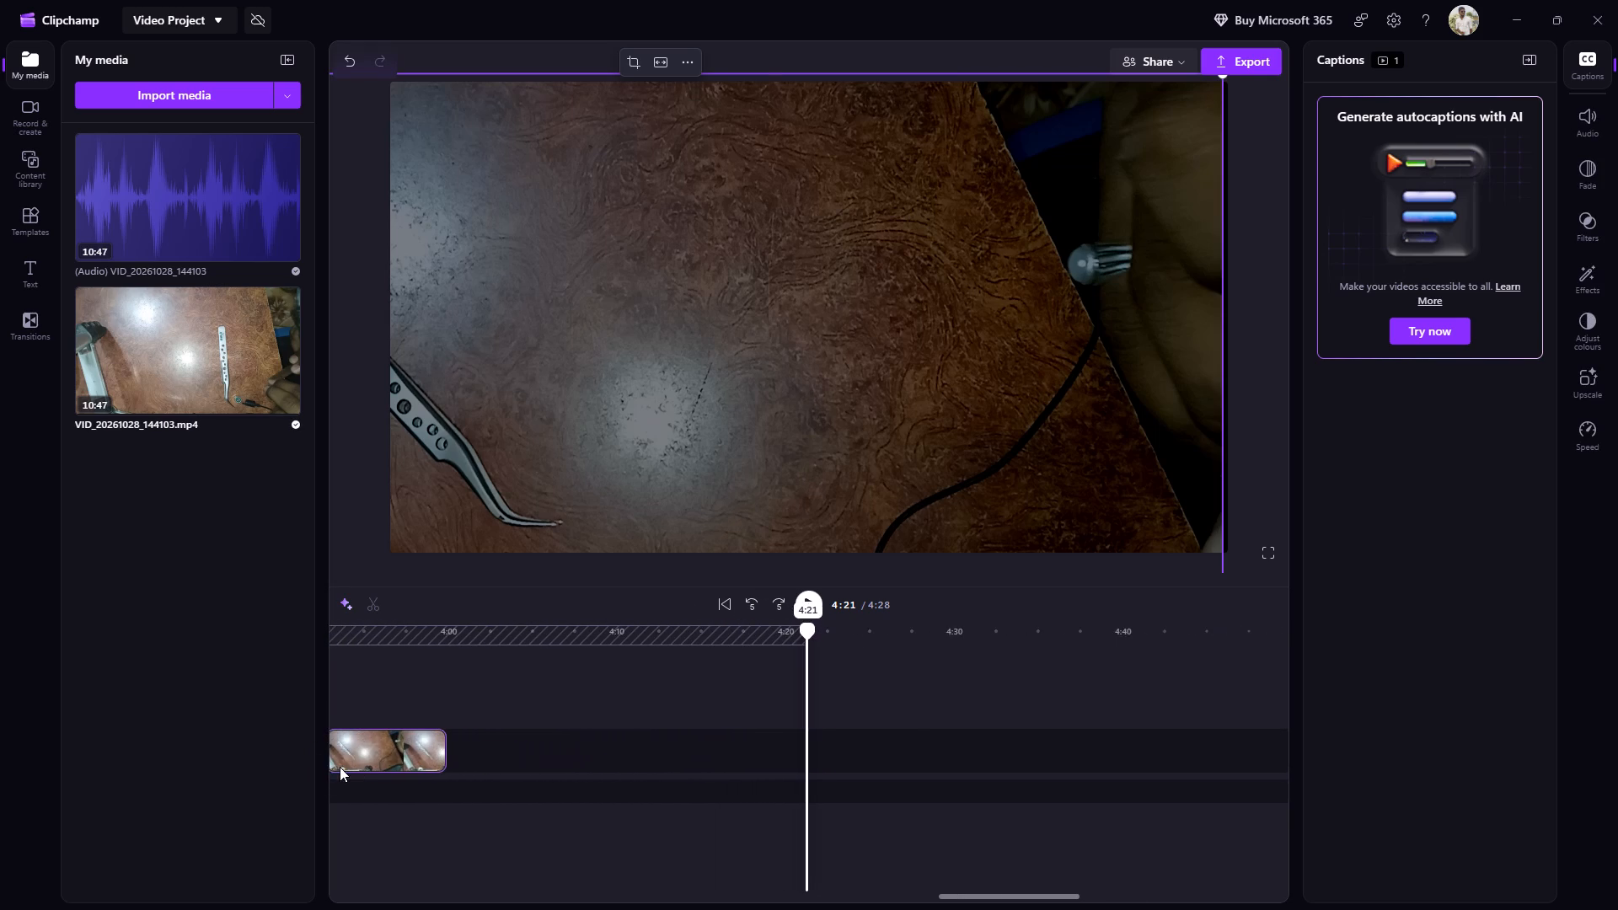
pyautogui.moveTo(340, 767); pyautogui.dragTo(602, 763)
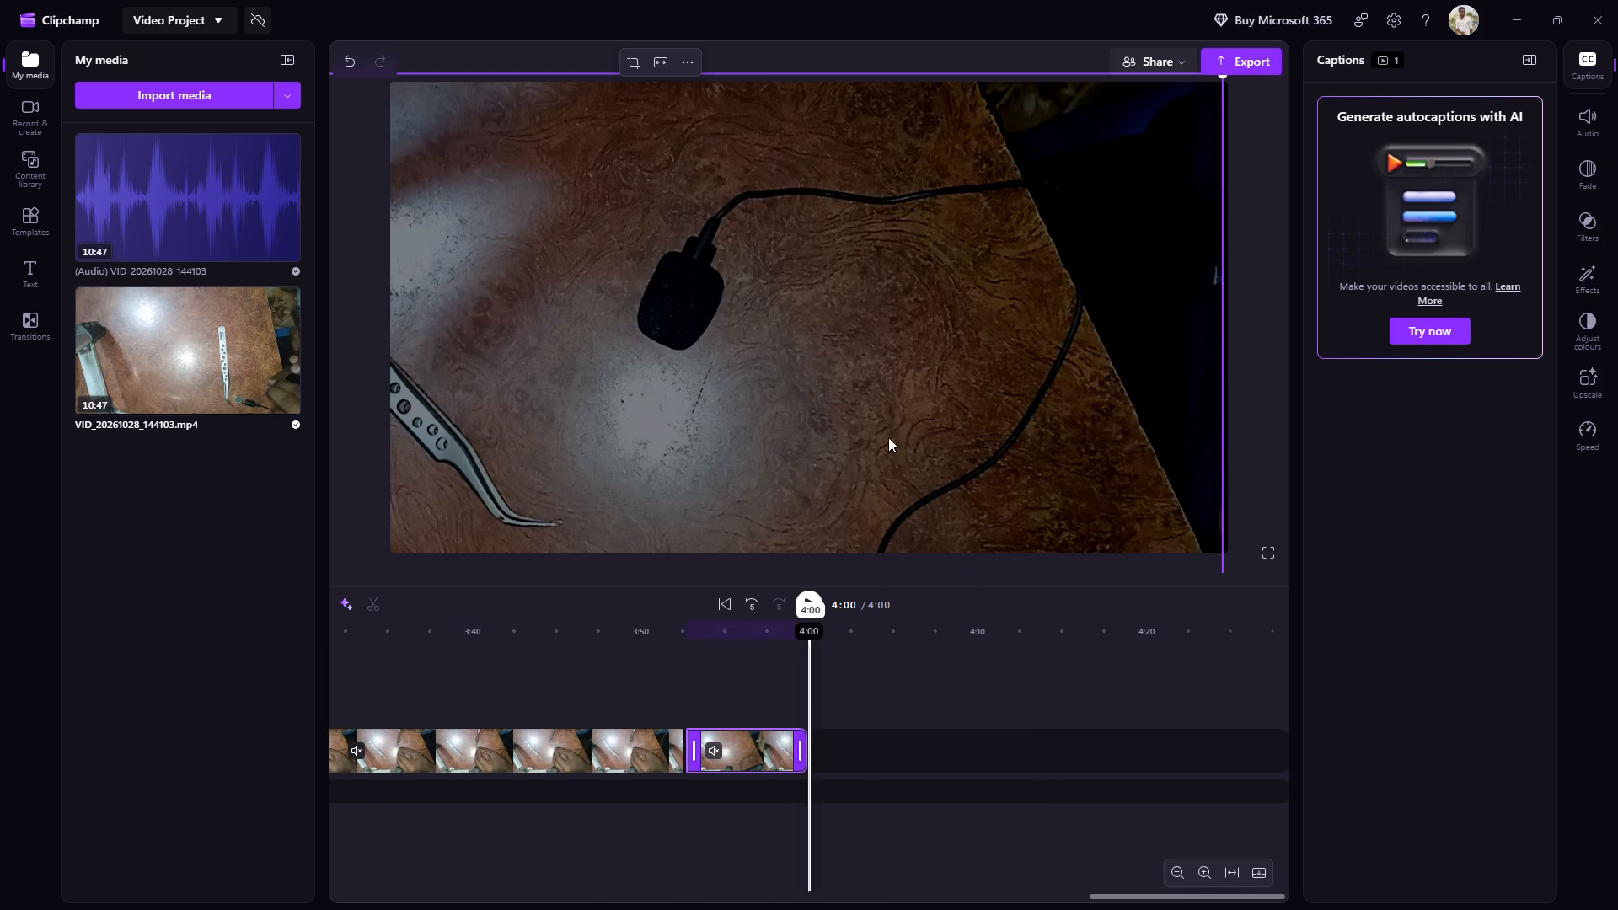
# Play the edited video from the beginning.
pyautogui.click(807, 603)
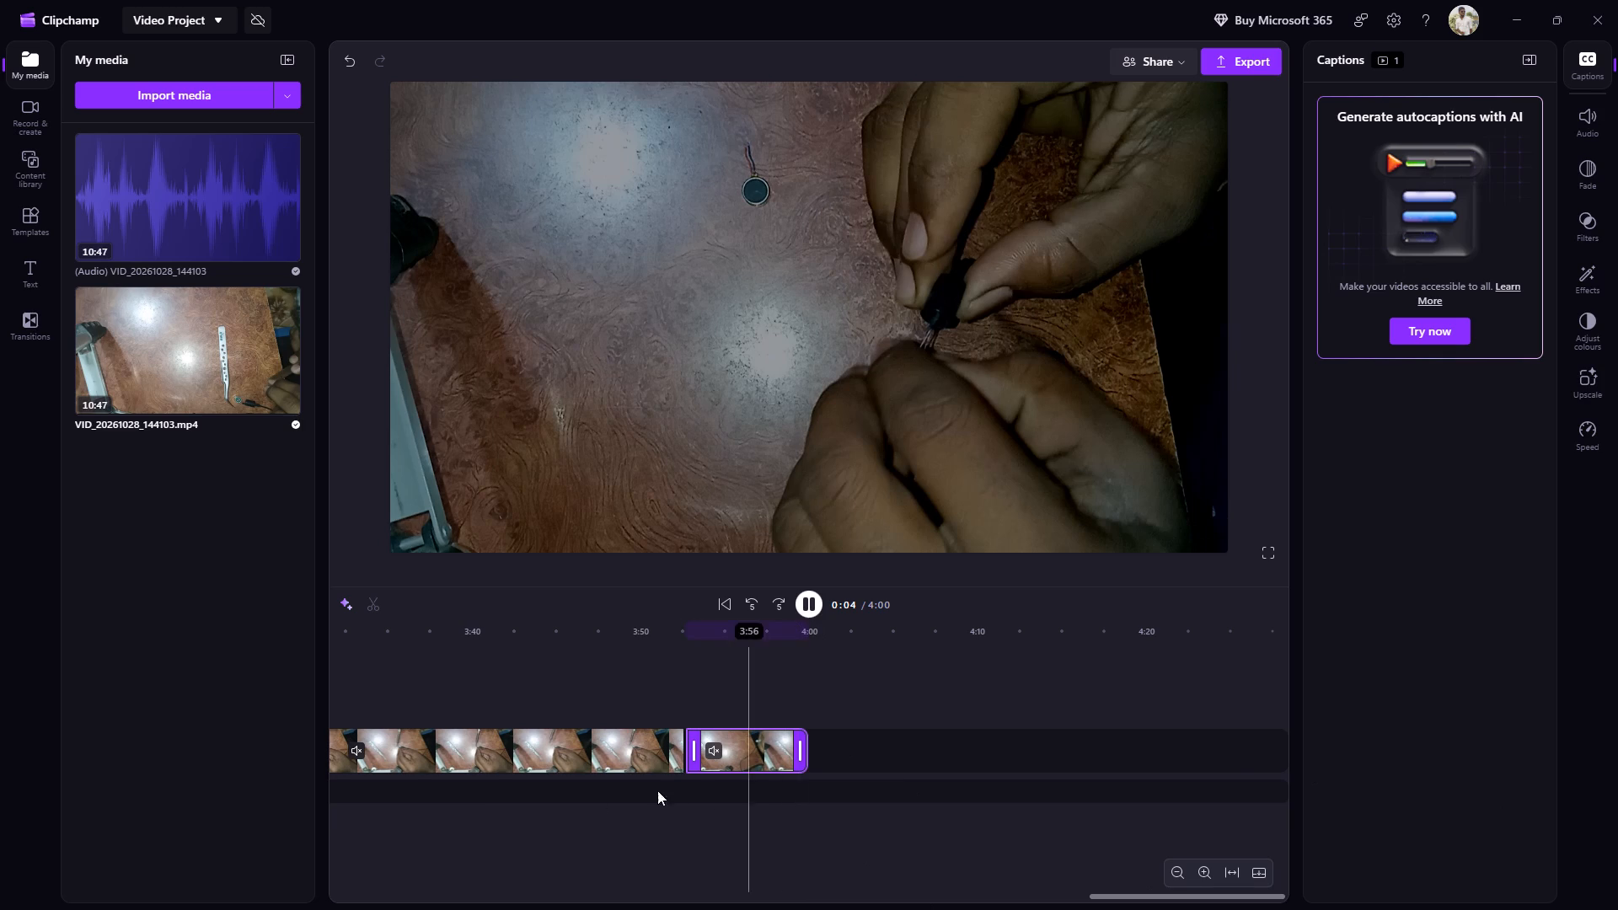
pyautogui.click(512, 816)
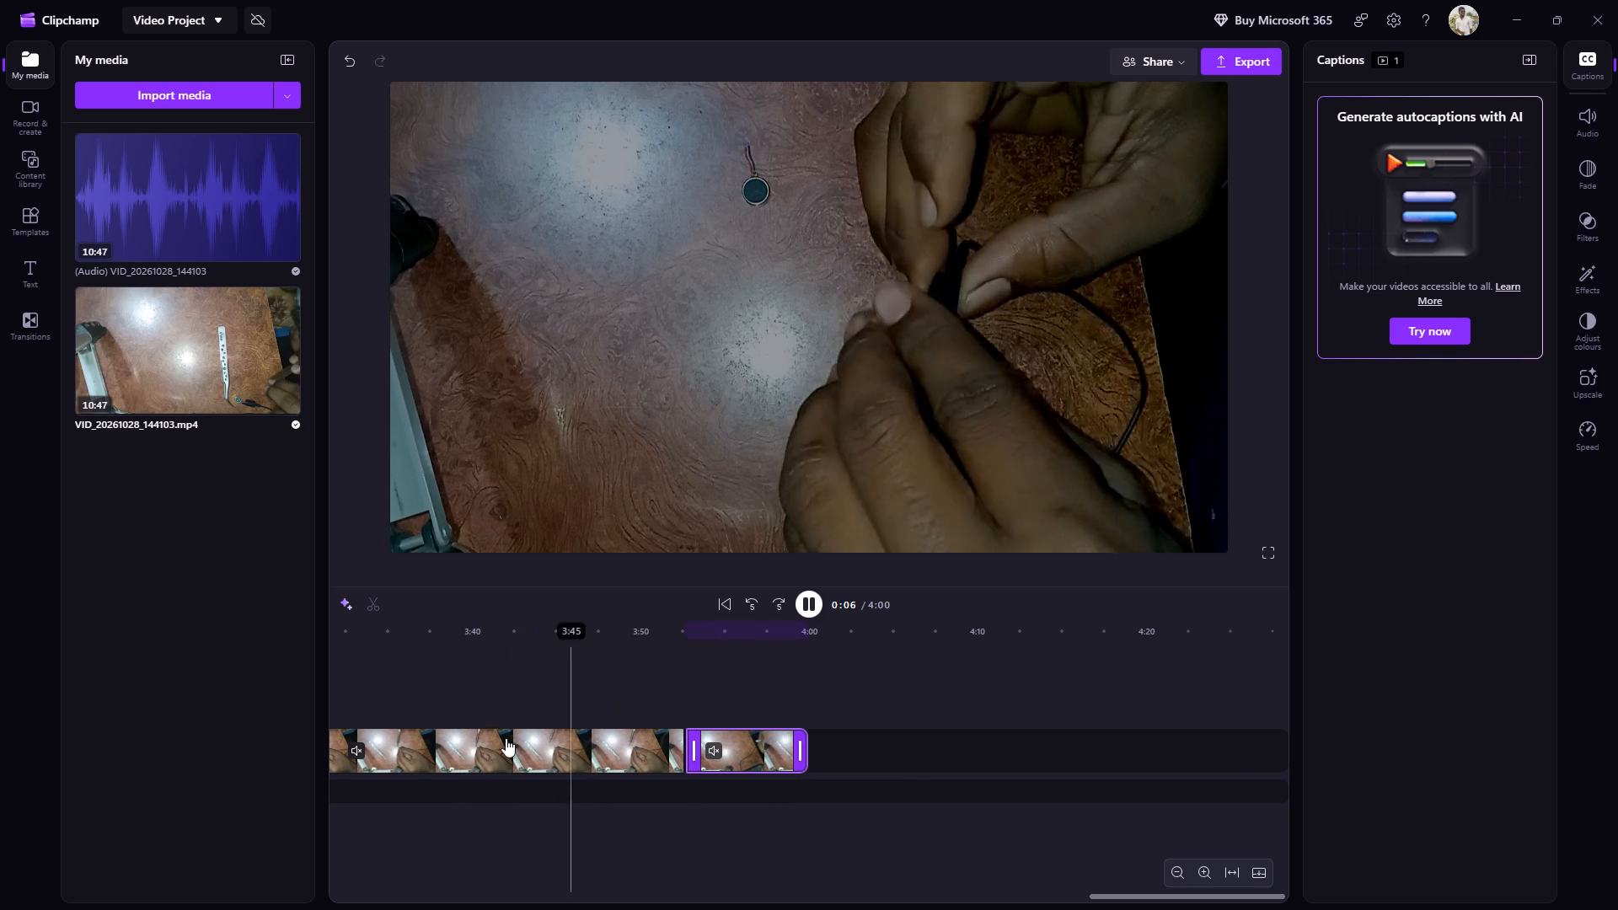
# Delete the detached (Audio) VID_20261028_144103 clip that ends at about 2:20 below the video track.
pyautogui.scroll(4, 481, 747)
pyautogui.scroll(-6, 506, 747)
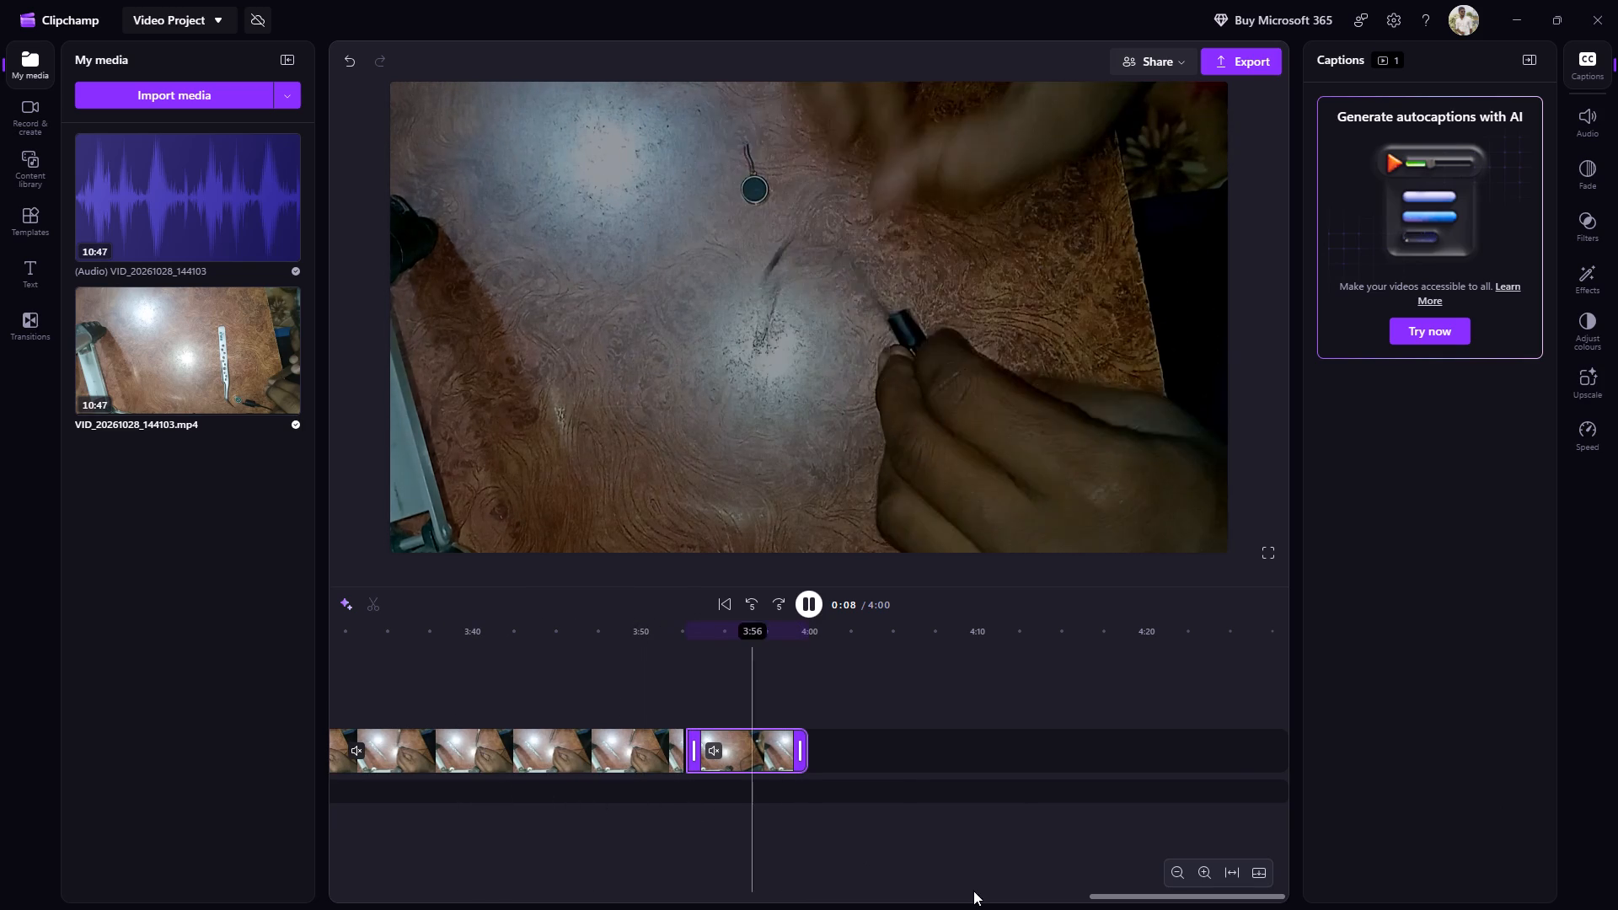
pyautogui.moveTo(1101, 897); pyautogui.dragTo(610, 880)
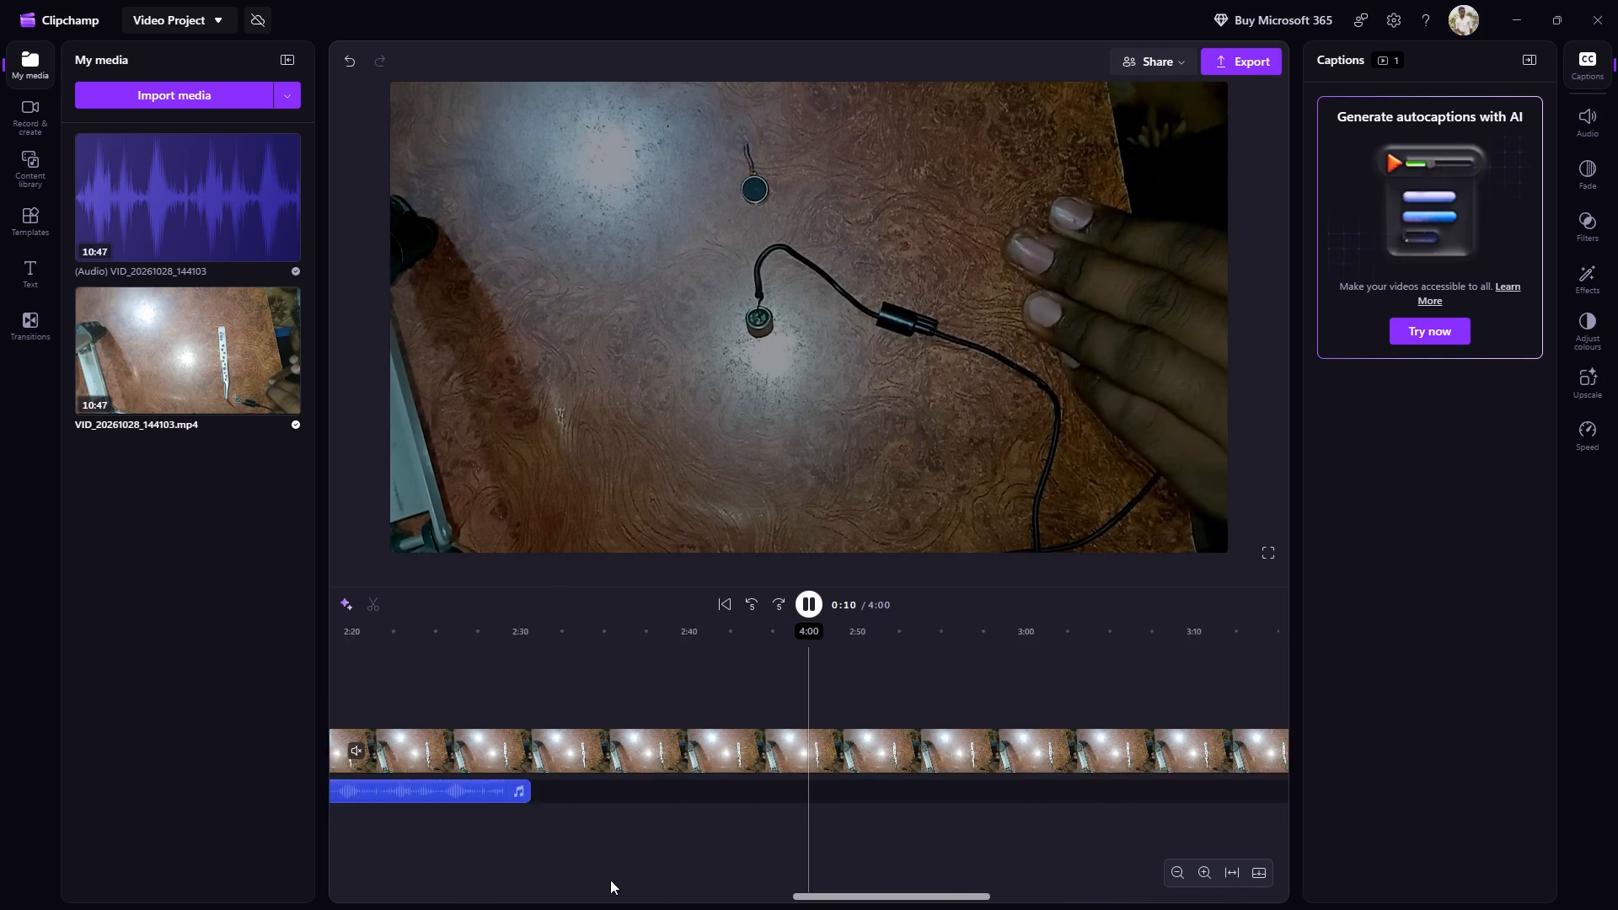
pyautogui.moveTo(610, 880); pyautogui.dragTo(776, 865)
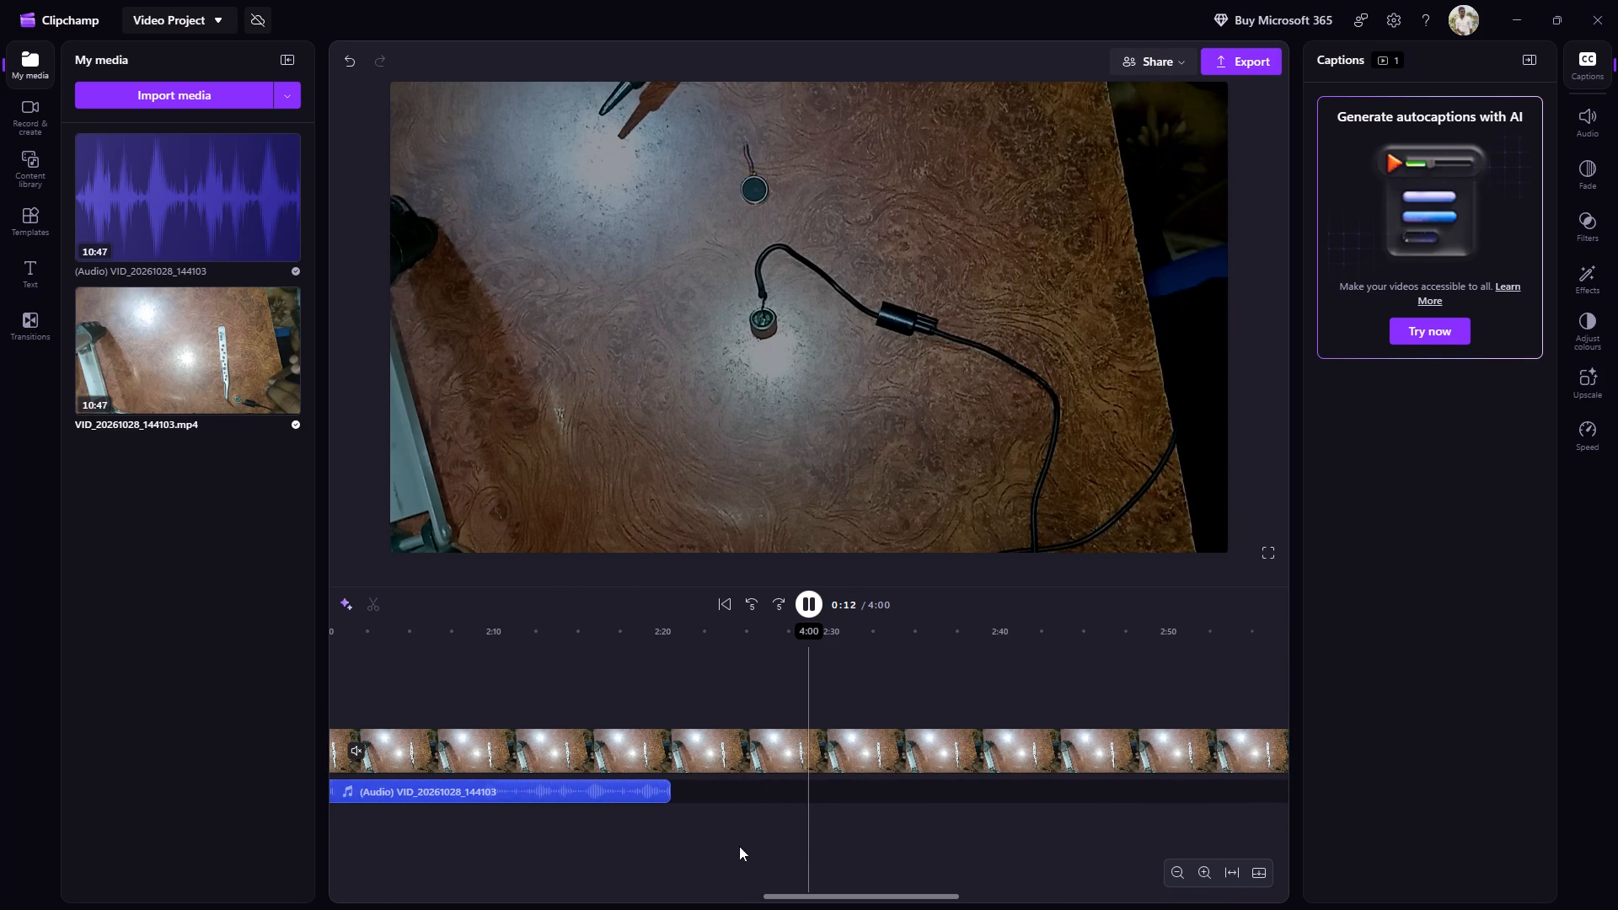
pyautogui.click(619, 789)
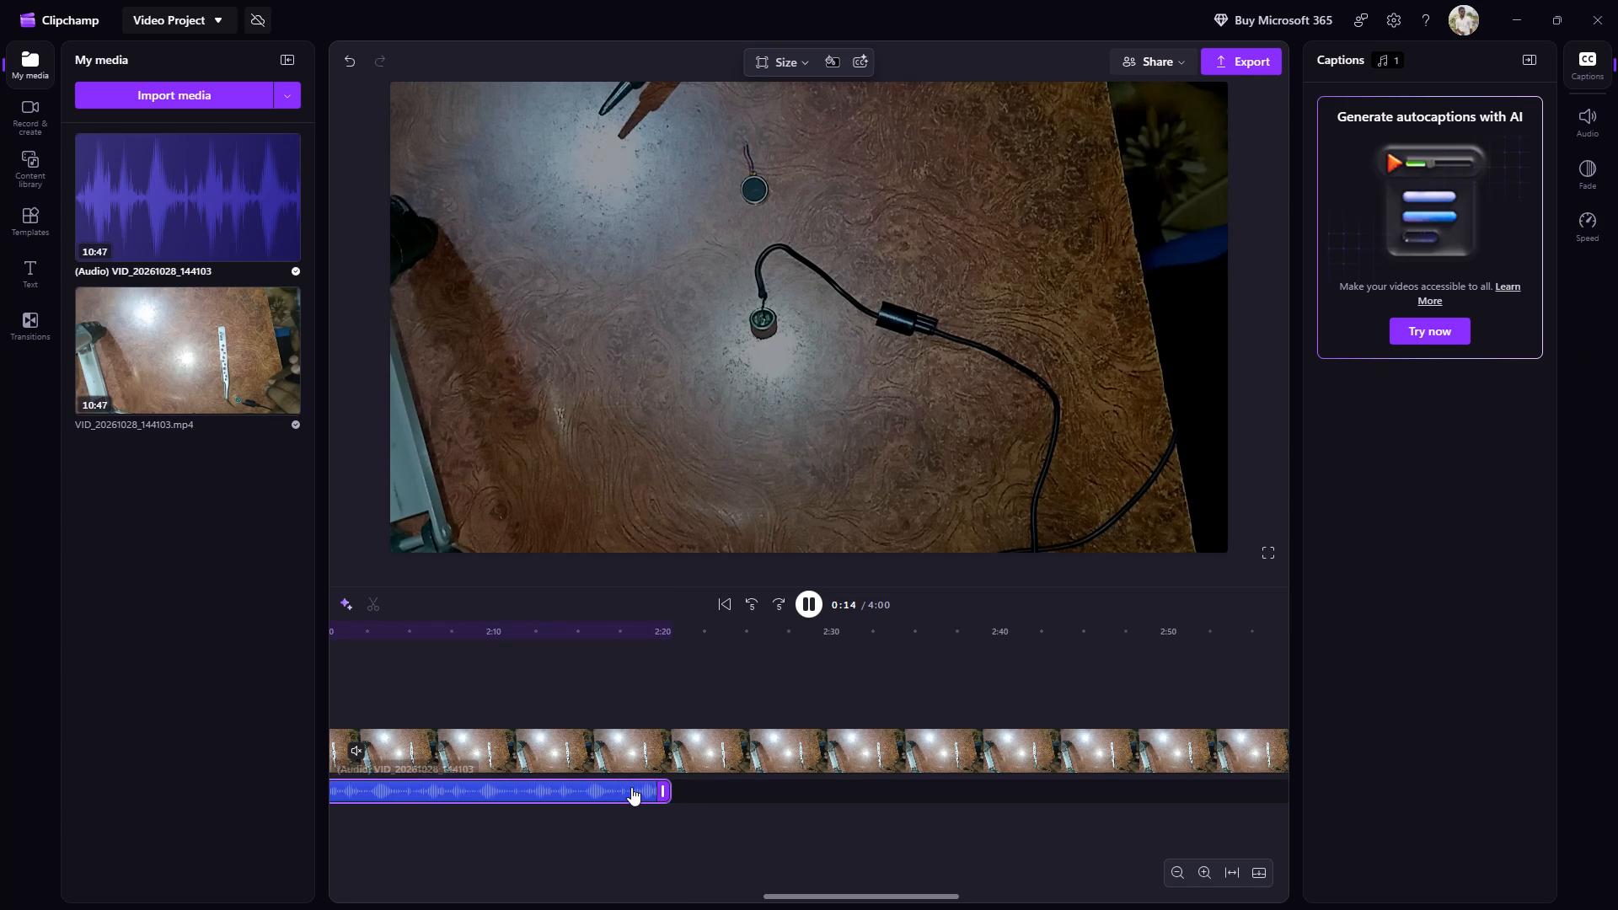
pyautogui.press('Delete')
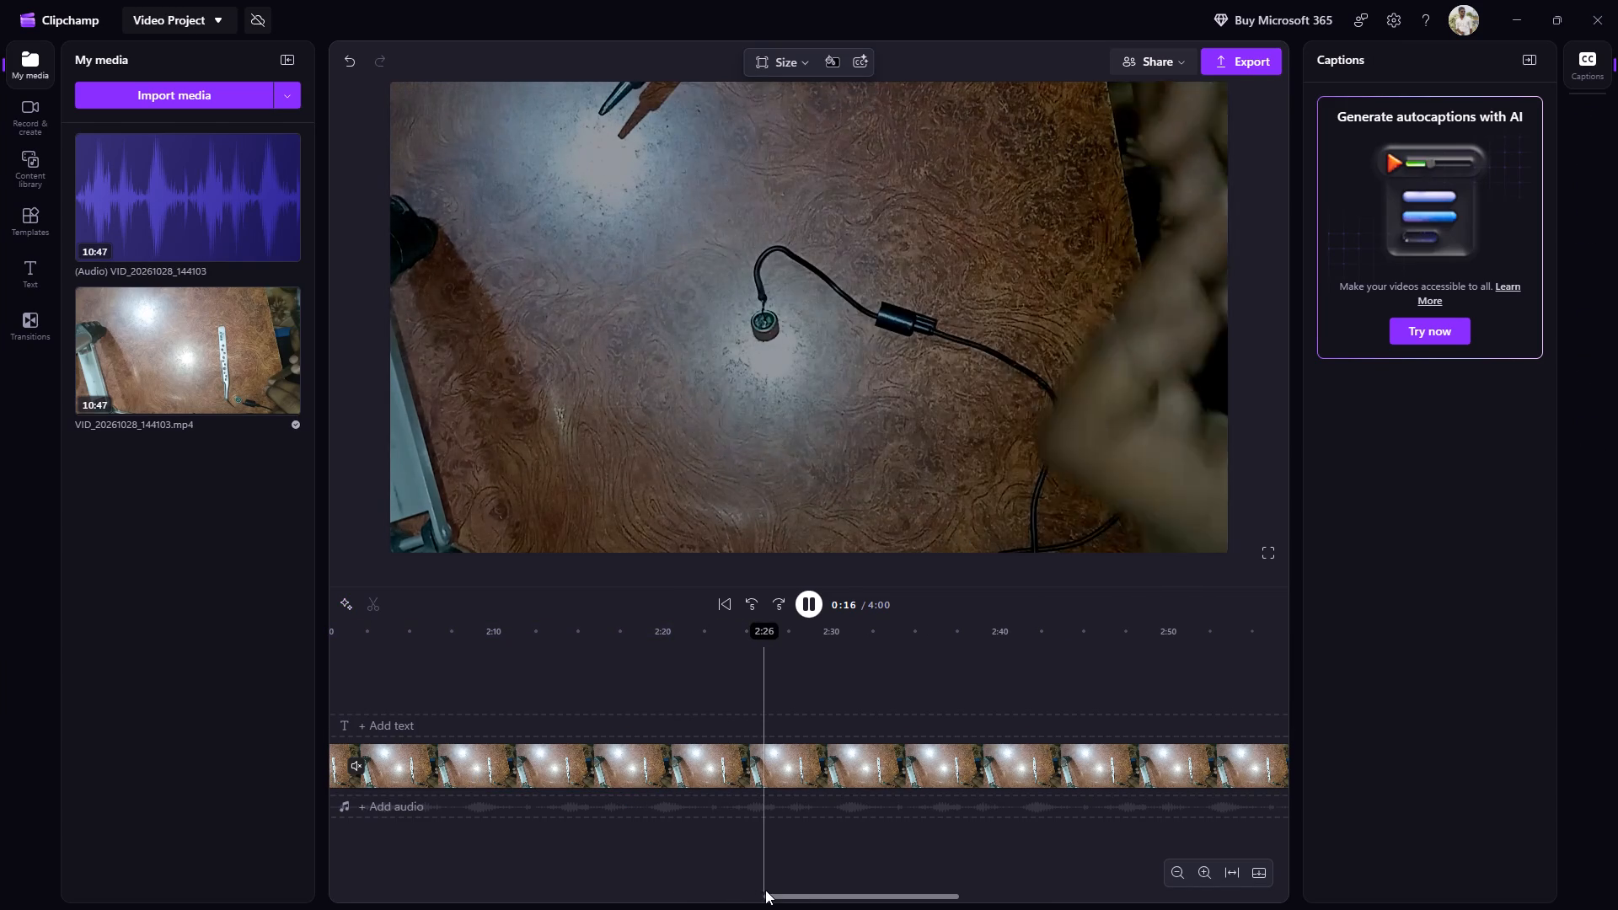
# Set the volume to 0% for each of the first three clips at the start of the timeline.
pyautogui.moveTo(771, 891); pyautogui.dragTo(140, 901)
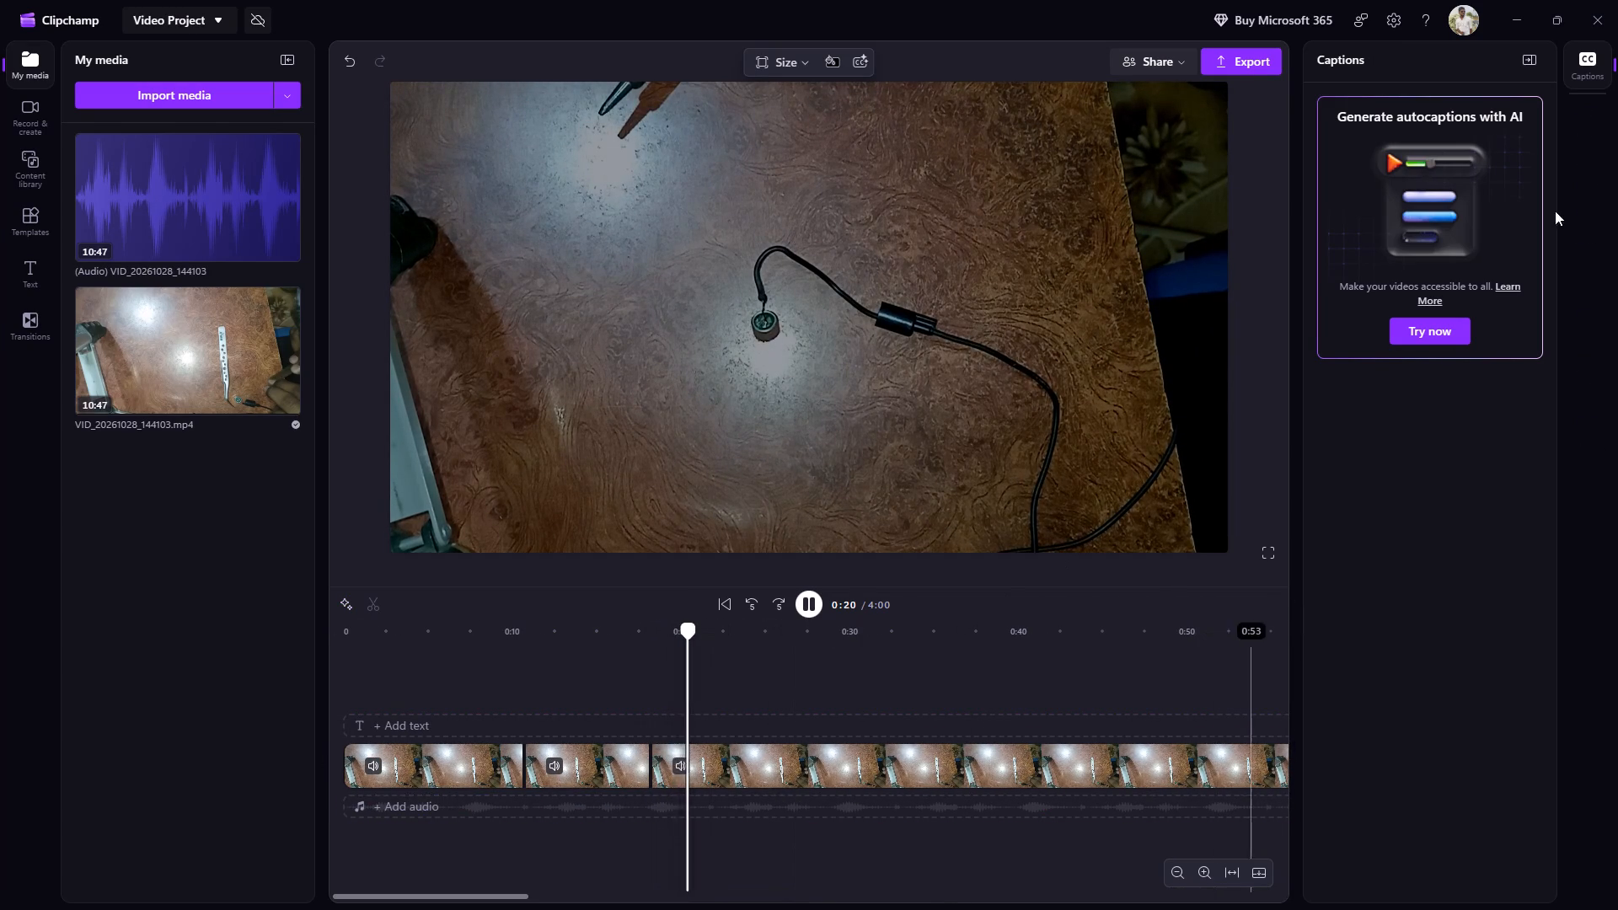
pyautogui.click(1540, 53)
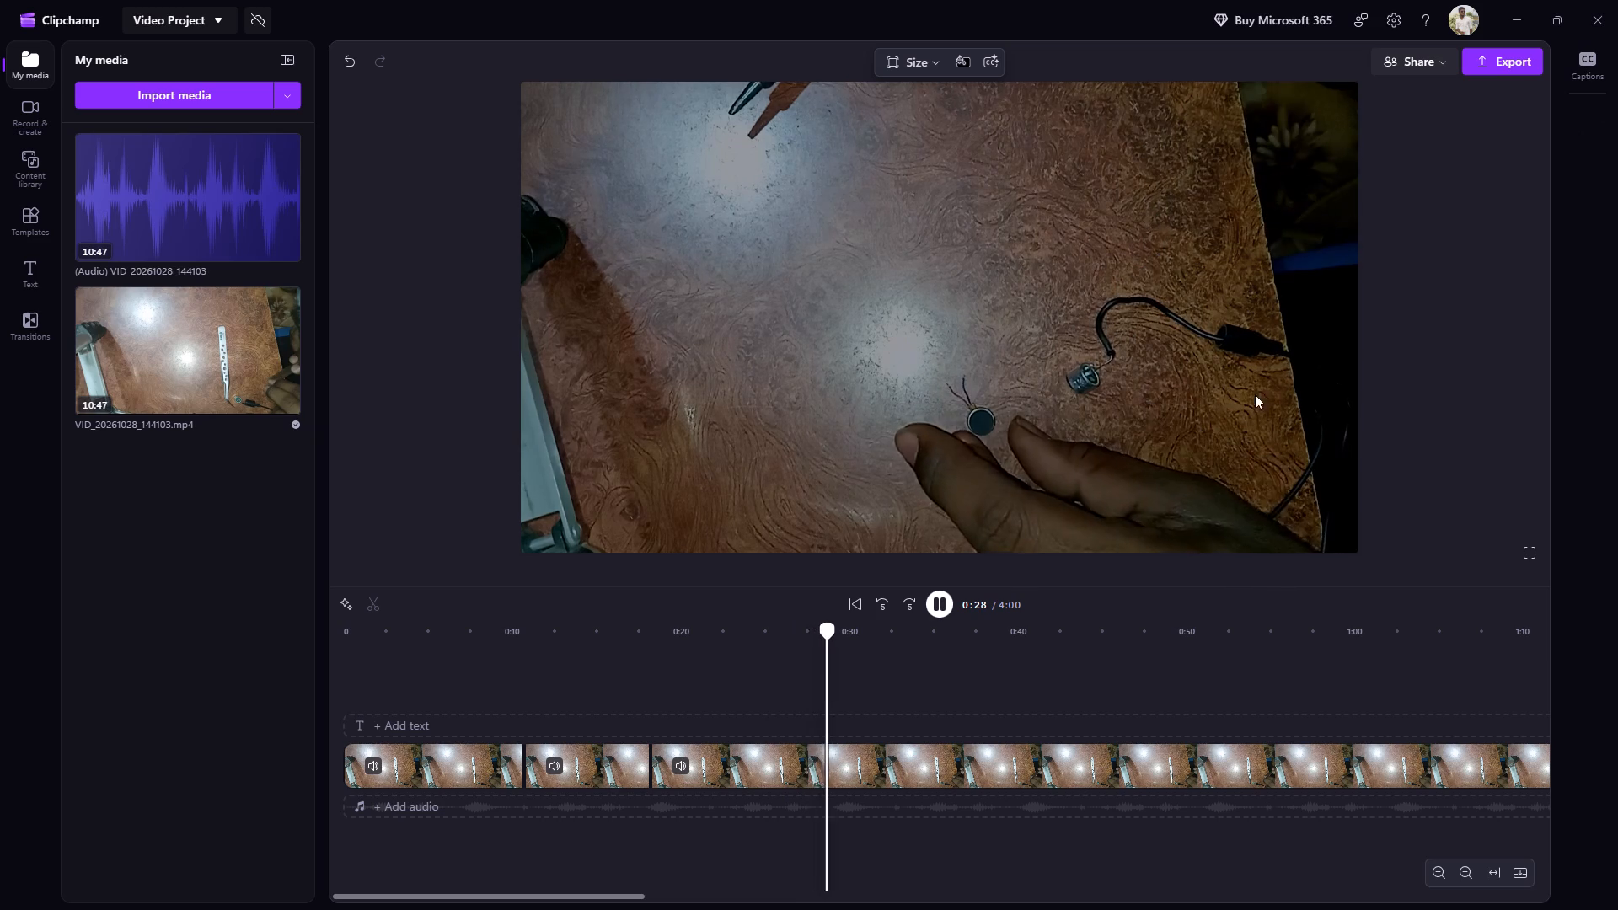
pyautogui.click(940, 756)
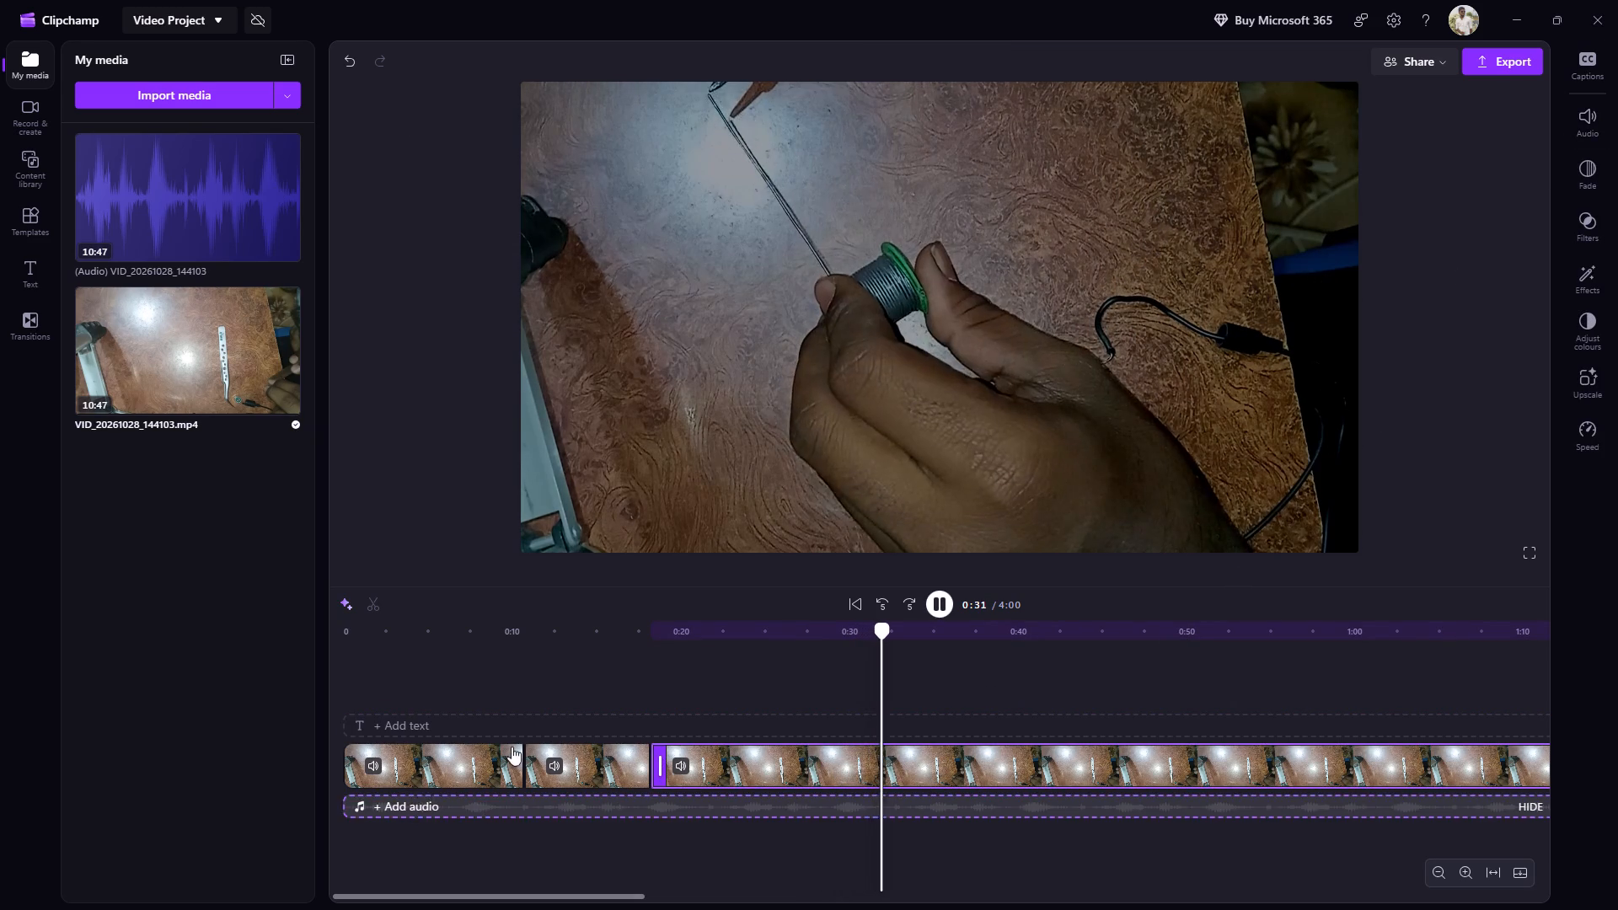
pyautogui.click(1583, 120)
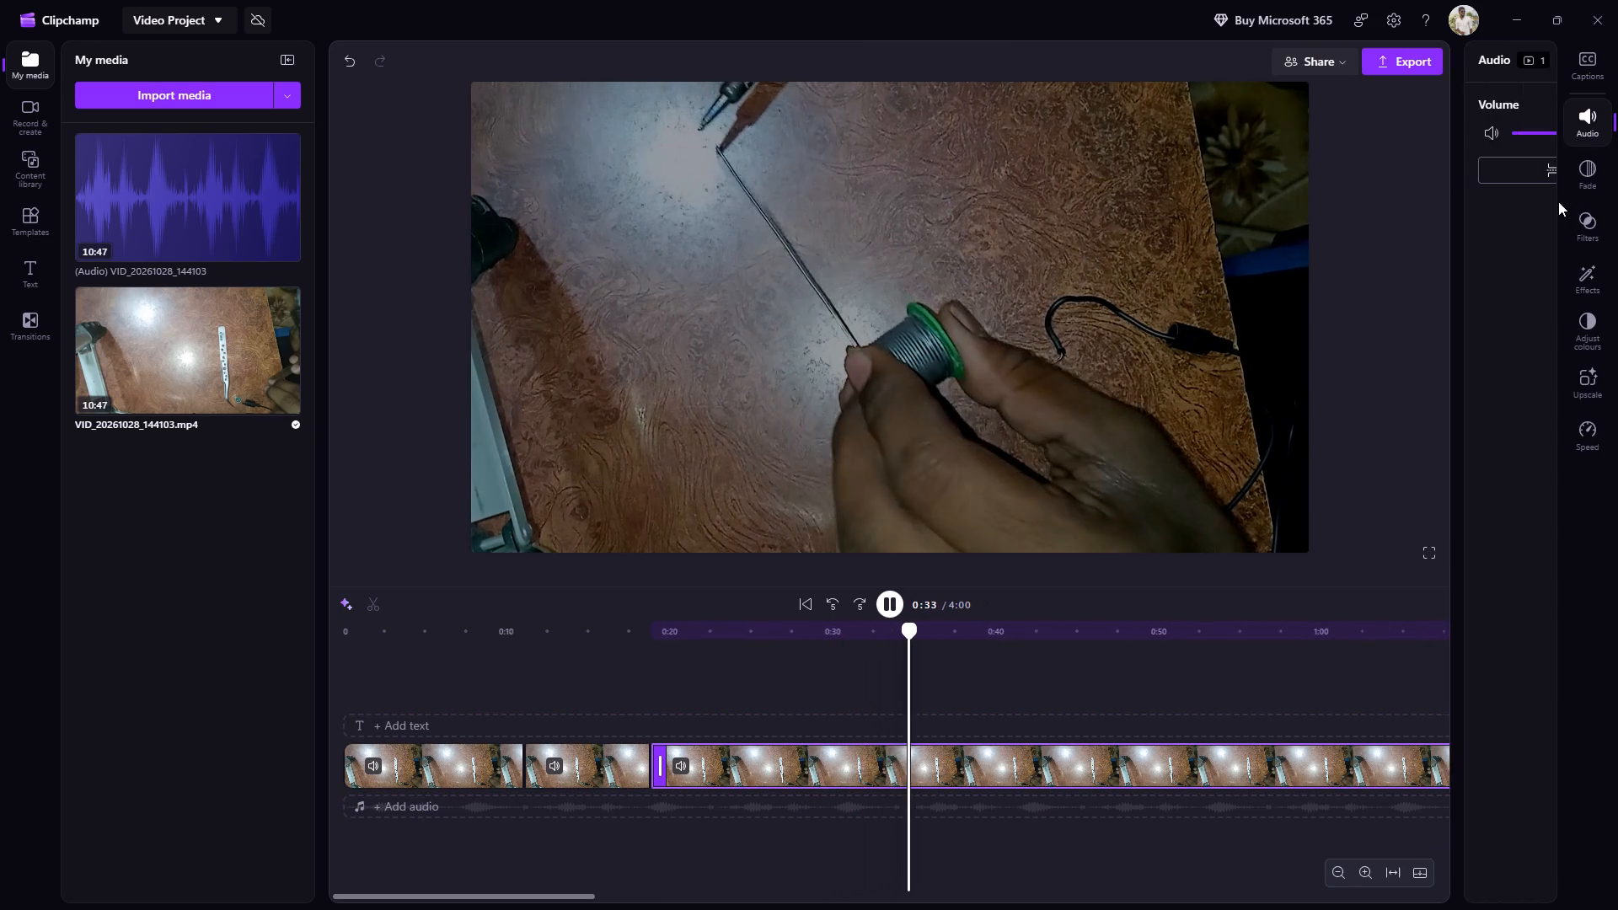
pyautogui.moveTo(1429, 138); pyautogui.dragTo(1181, 177)
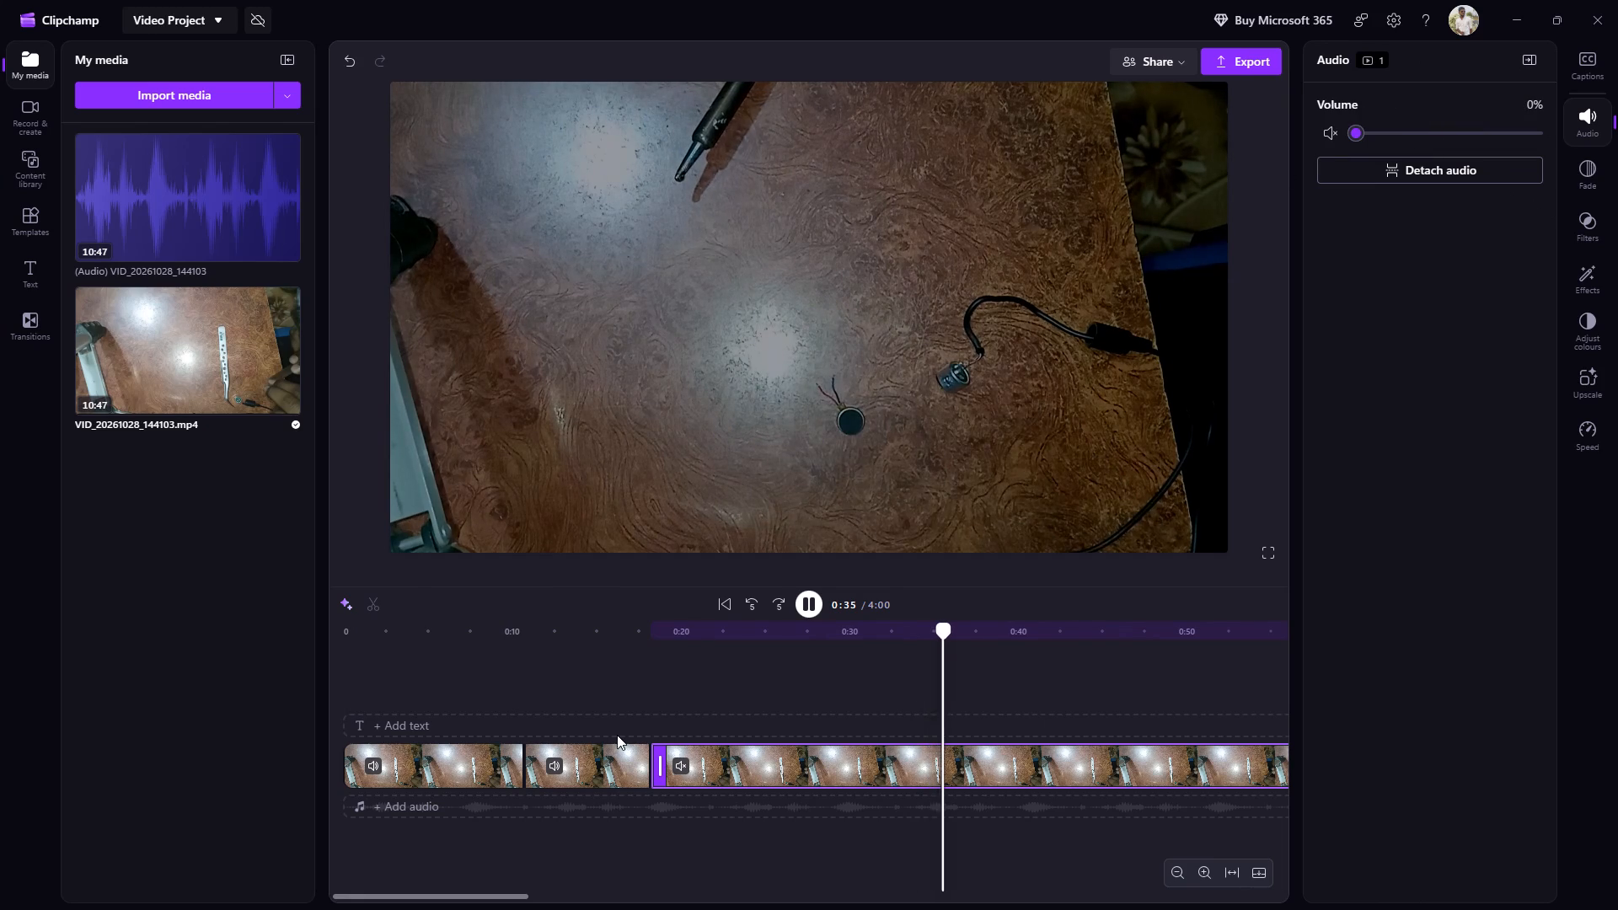
pyautogui.click(415, 773)
pyautogui.moveTo(1420, 134); pyautogui.dragTo(1253, 169)
pyautogui.click(613, 770)
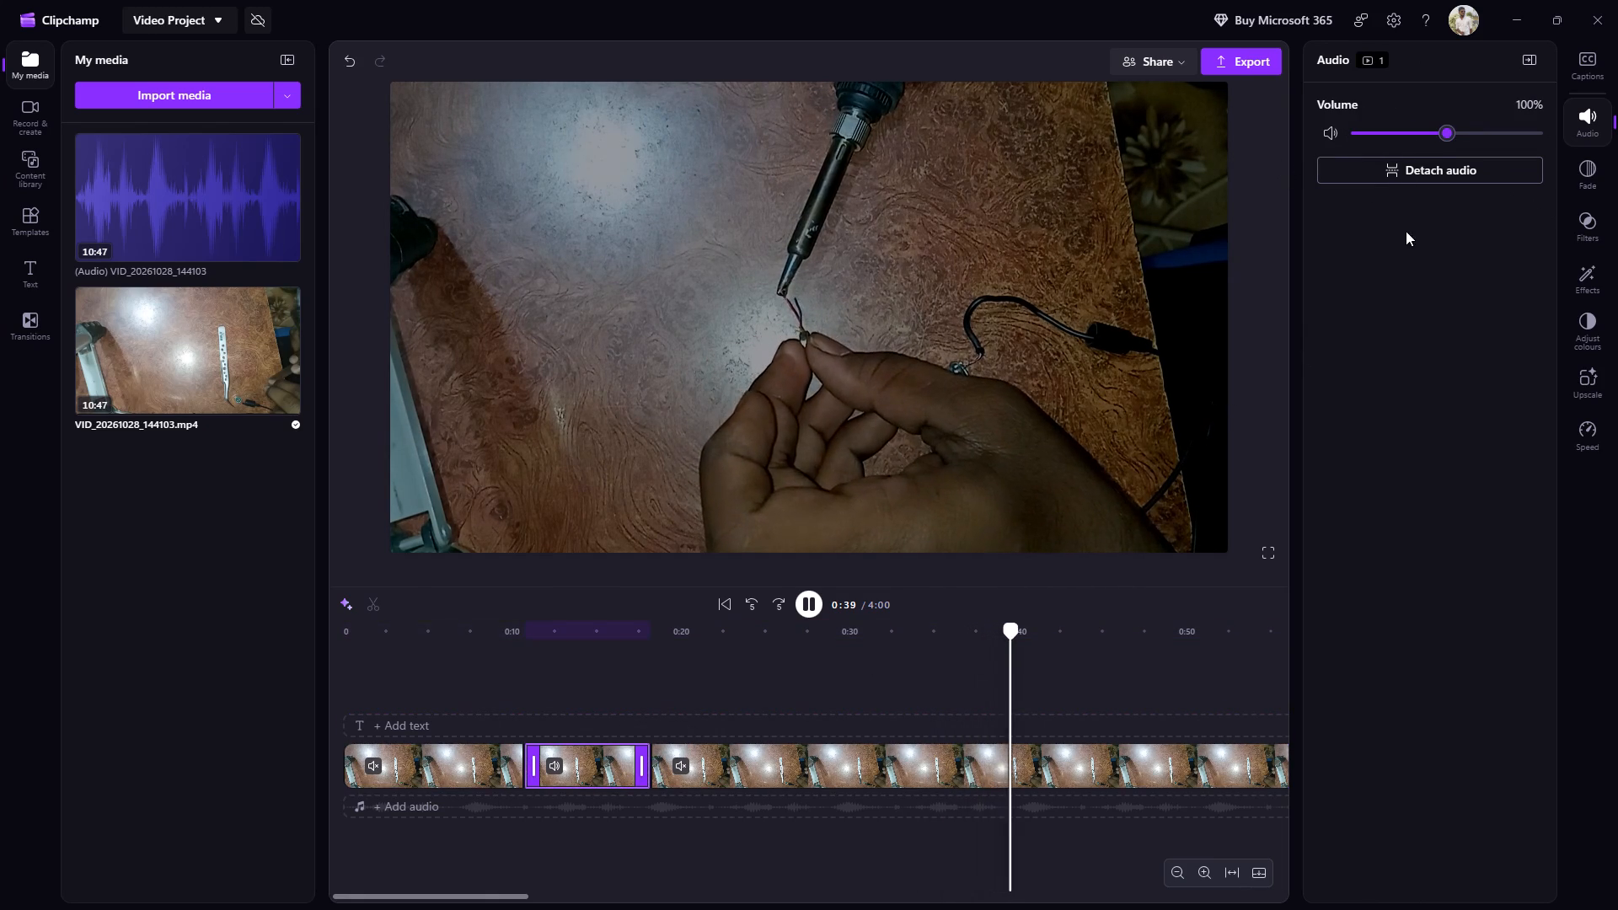
pyautogui.moveTo(1439, 123); pyautogui.dragTo(1272, 156)
pyautogui.moveTo(1402, 116); pyautogui.dragTo(1394, 121)
pyautogui.click(1374, 134)
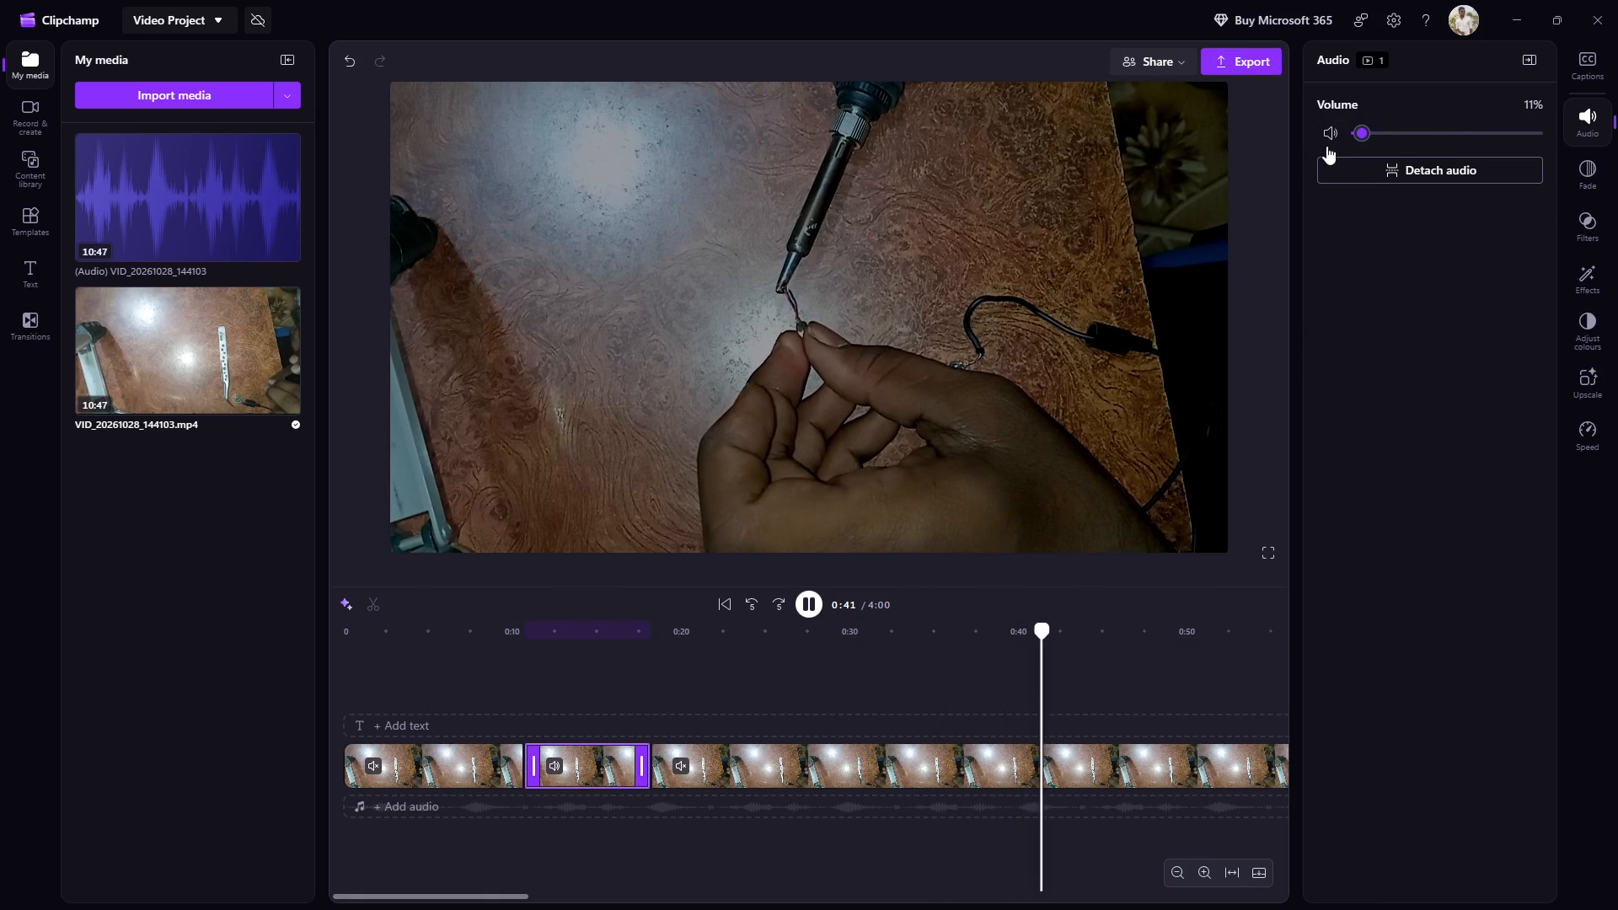
pyautogui.click(1326, 137)
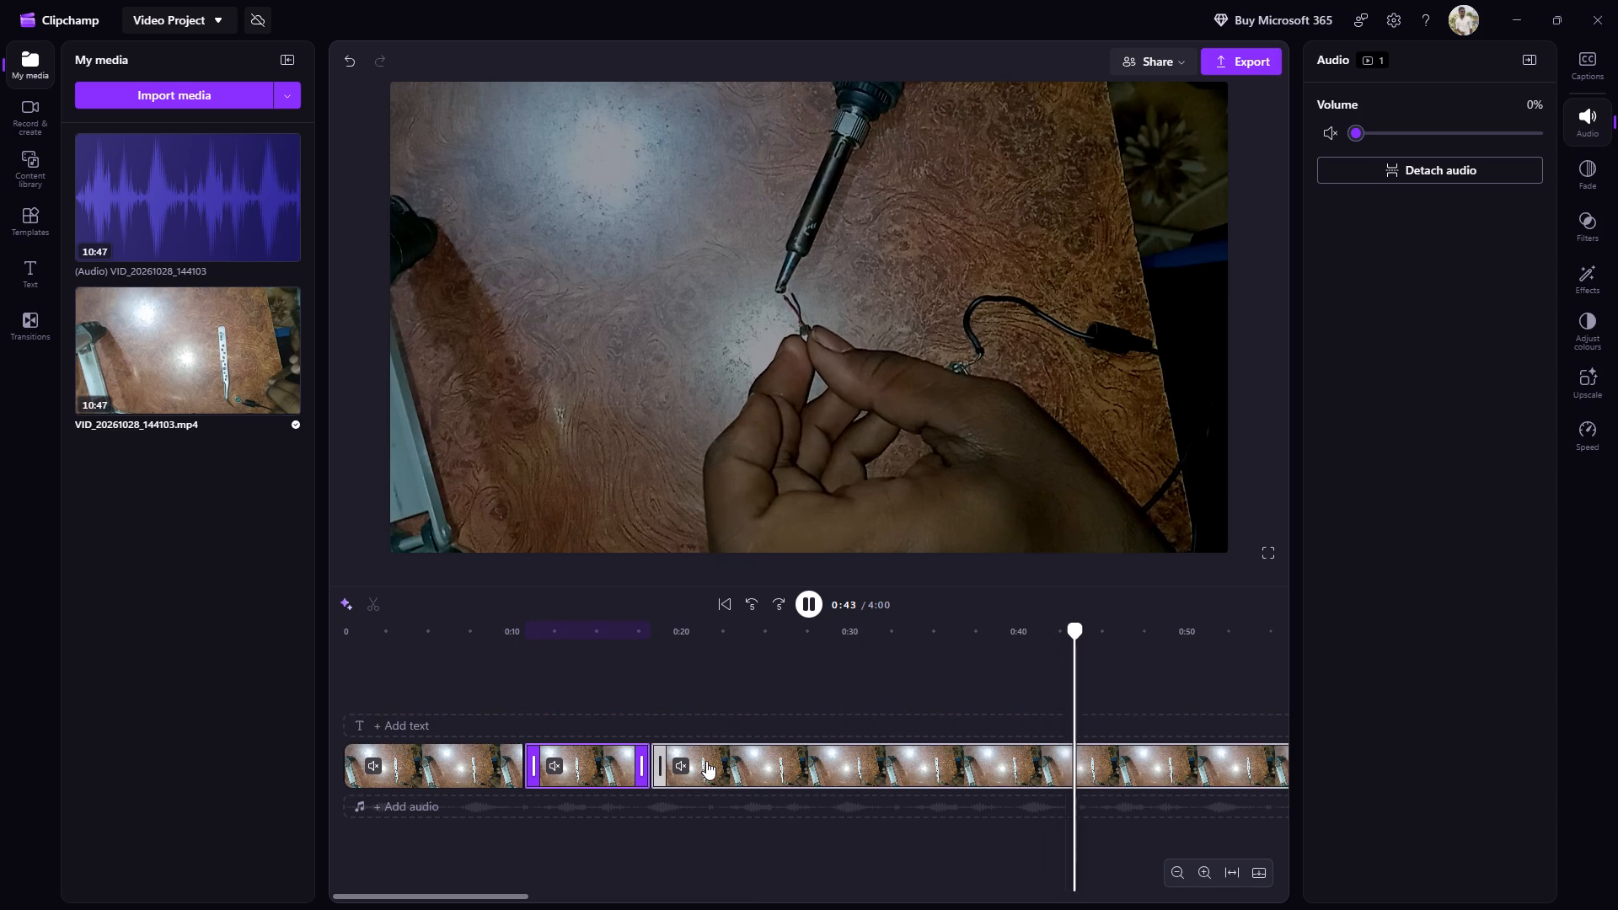
# Check the volume of the clips along the rest of the timeline and mute the final clip after 3:52.
pyautogui.click(706, 761)
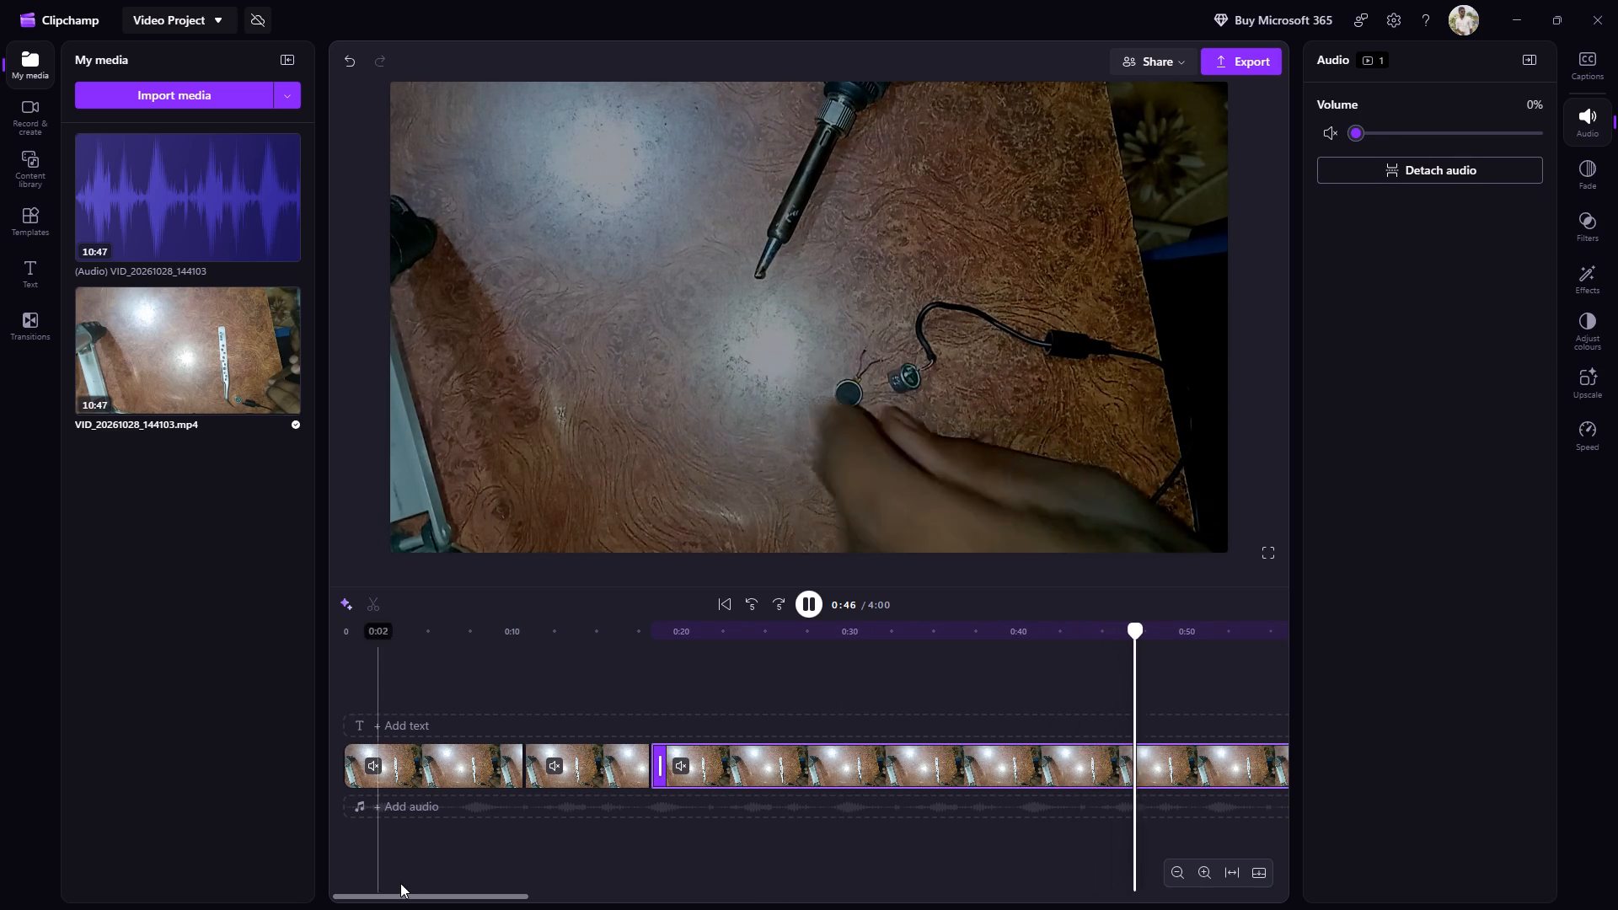
pyautogui.moveTo(399, 891); pyautogui.dragTo(800, 870)
pyautogui.click(731, 744)
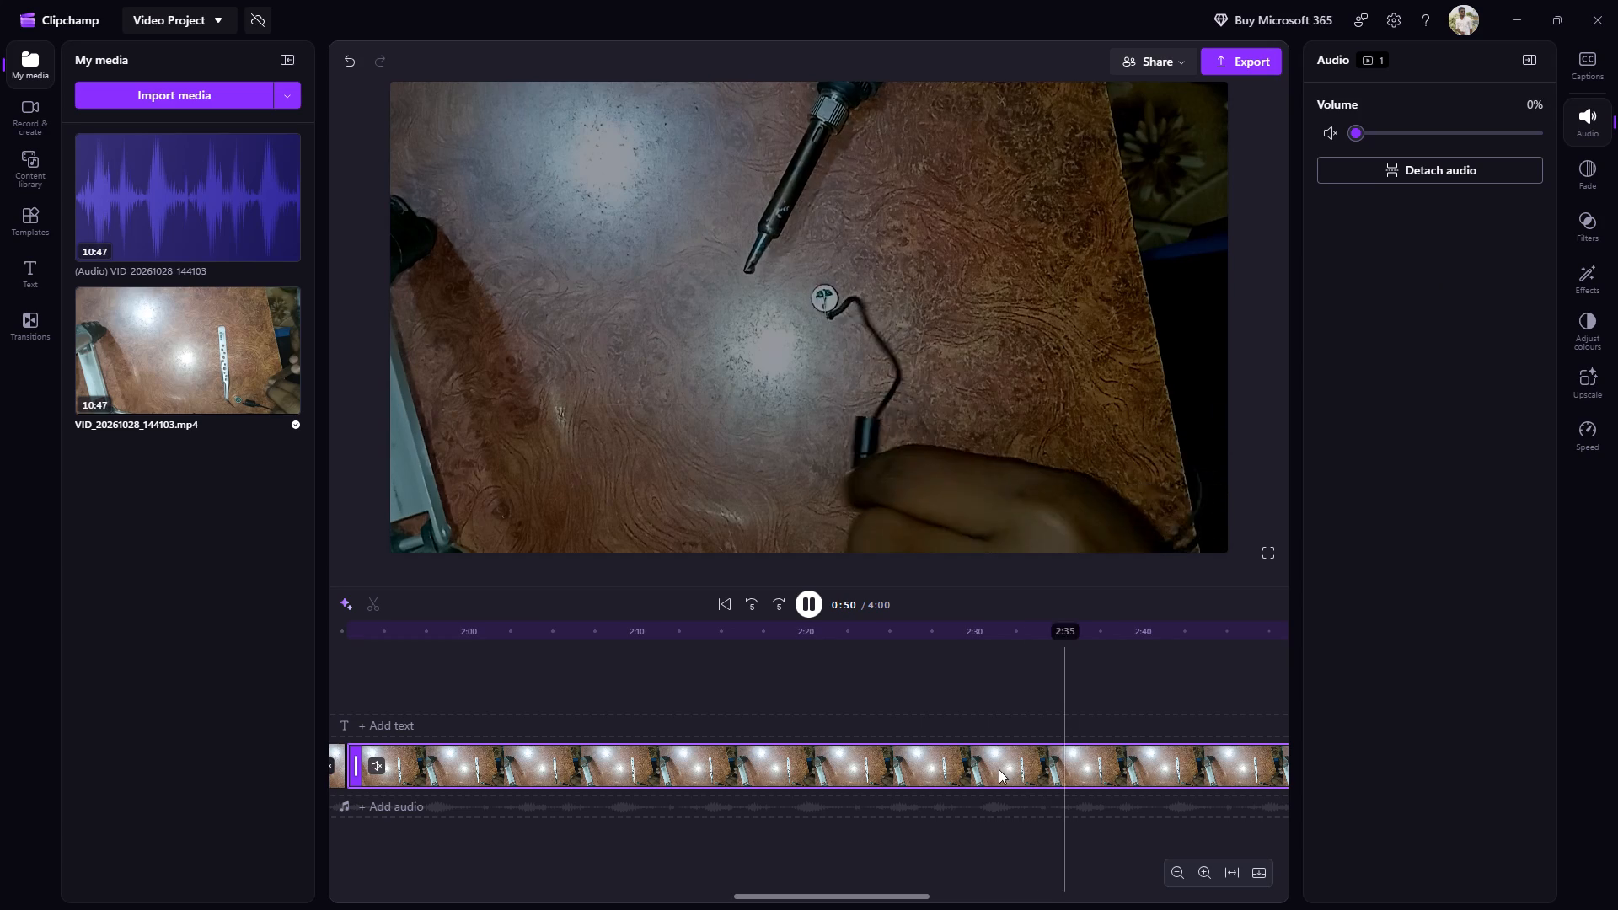
pyautogui.moveTo(866, 897); pyautogui.dragTo(1061, 875)
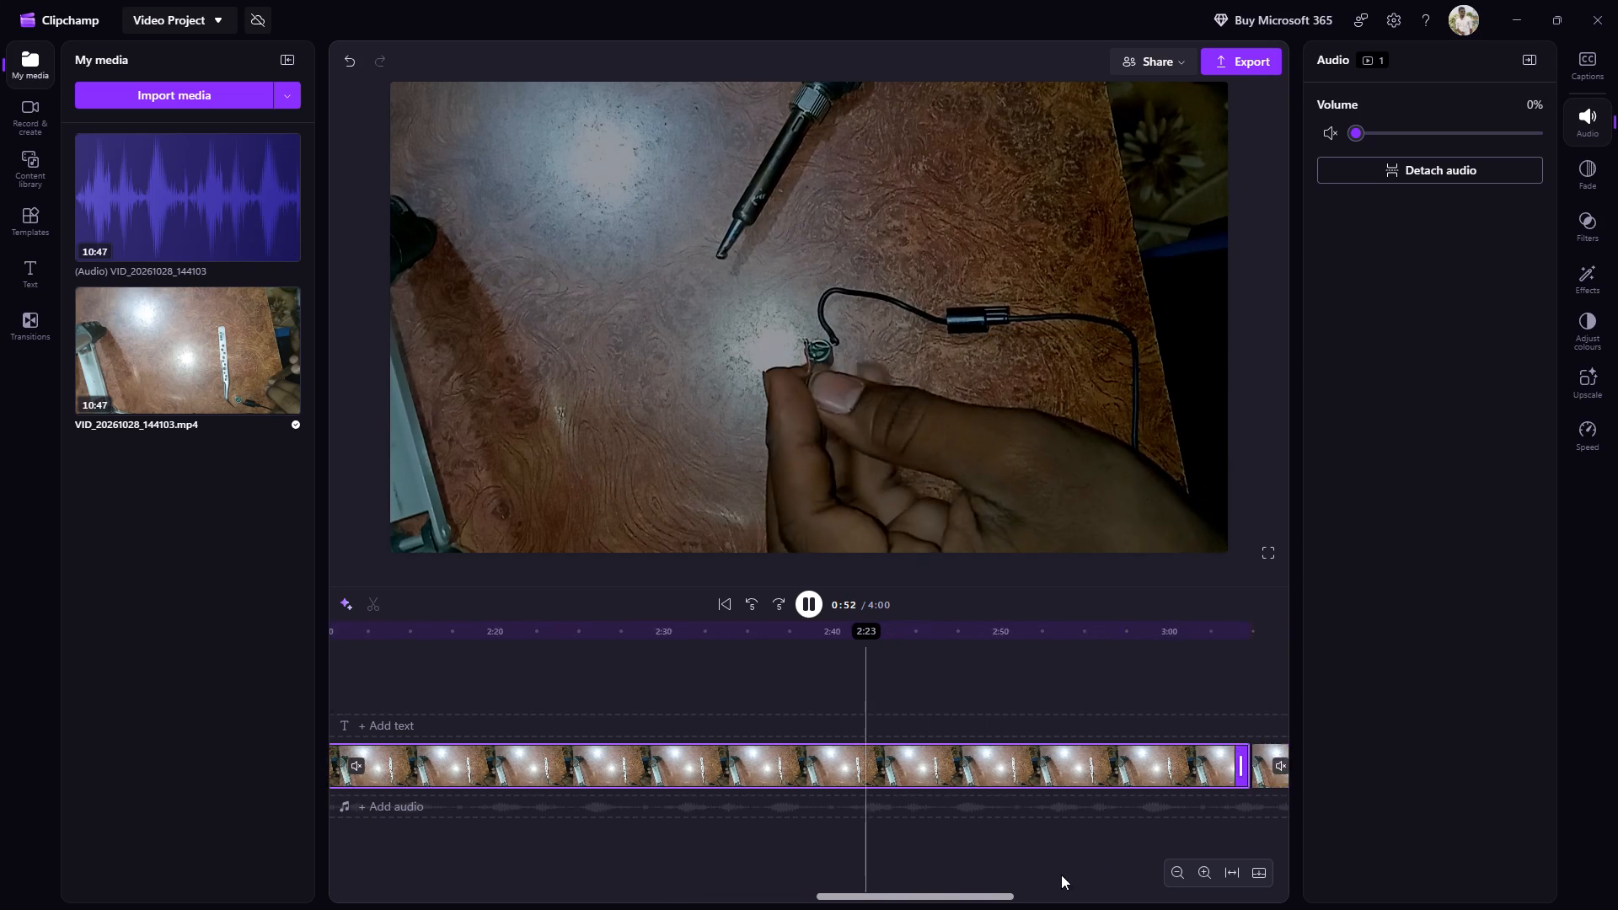
pyautogui.moveTo(1061, 875); pyautogui.dragTo(1151, 862)
pyautogui.click(795, 768)
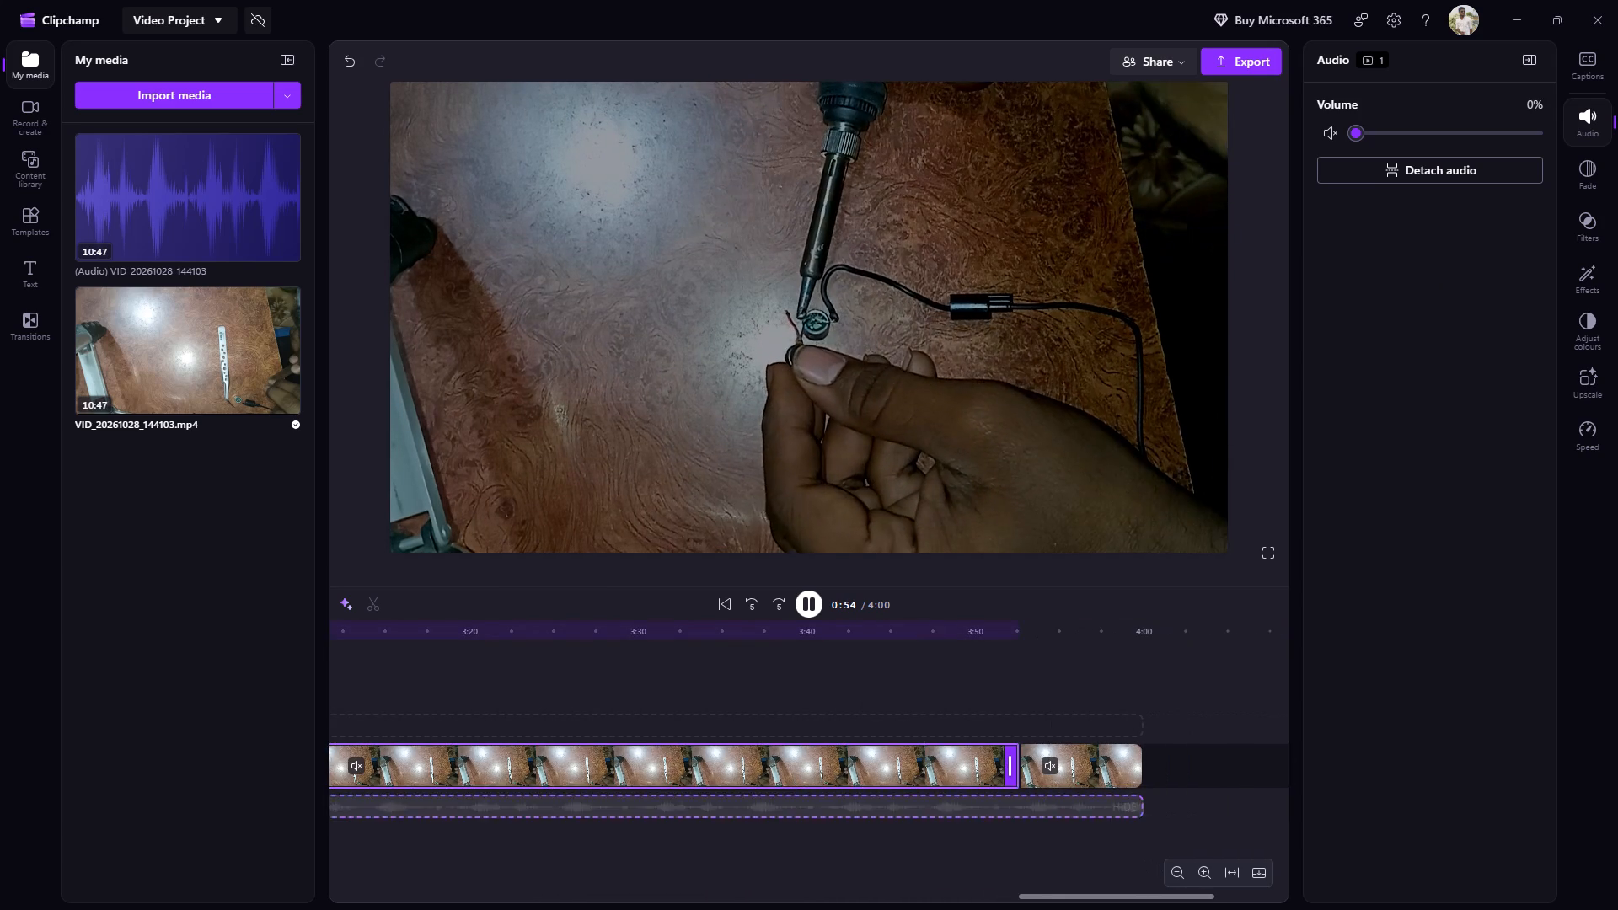
pyautogui.click(1057, 771)
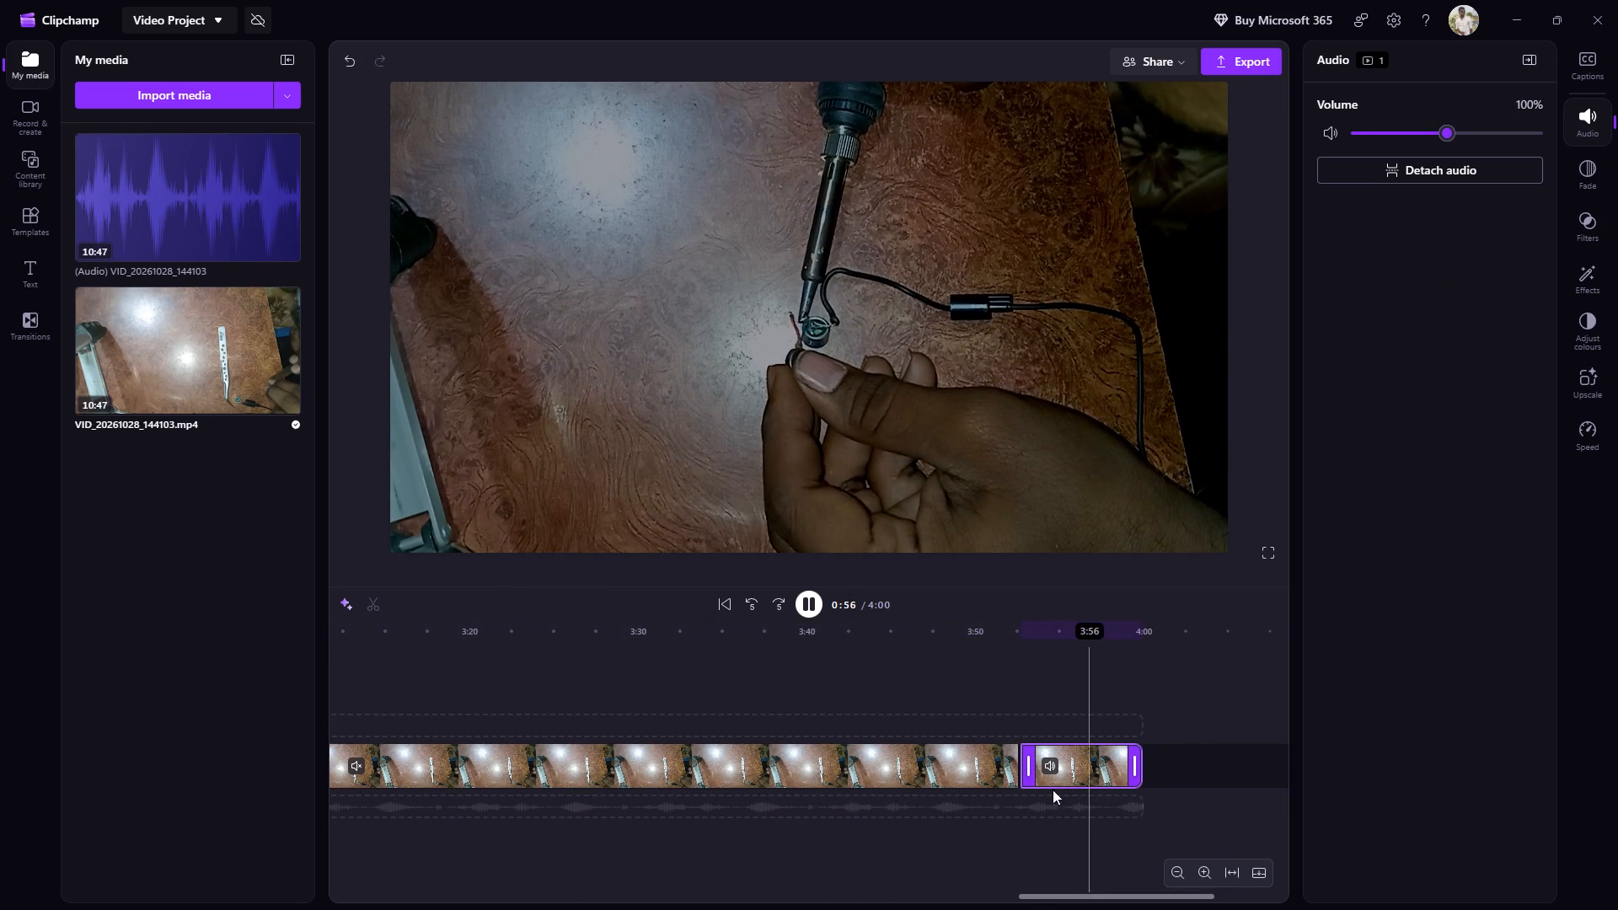
pyautogui.click(1048, 768)
pyautogui.moveTo(1064, 889); pyautogui.dragTo(981, 900)
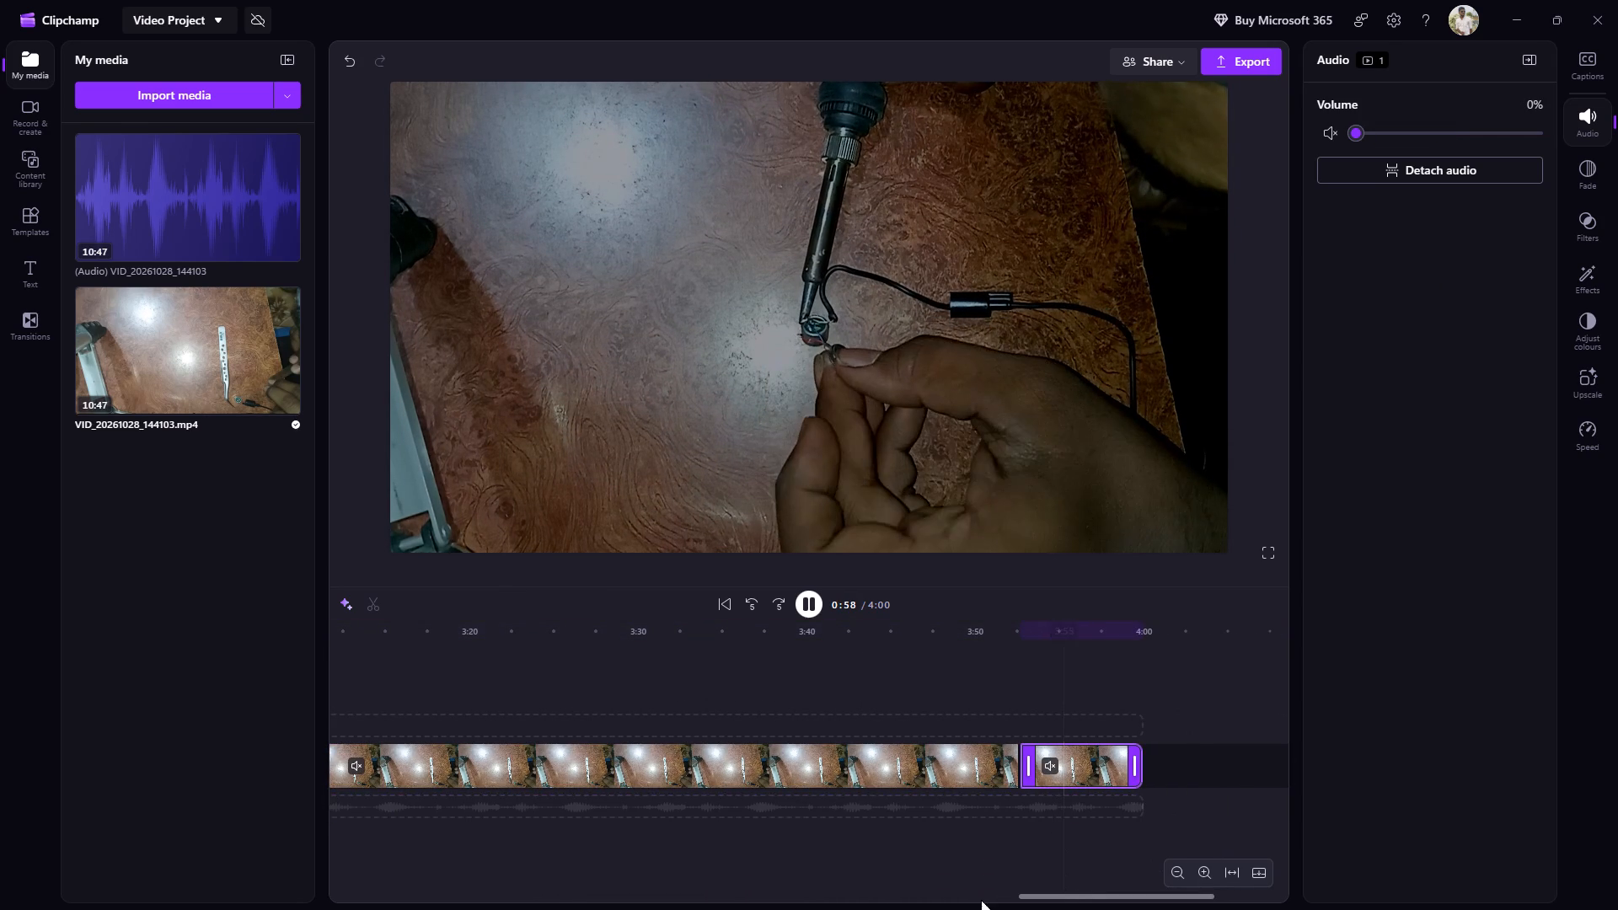
pyautogui.moveTo(981, 900); pyautogui.dragTo(787, 909)
pyautogui.scroll(-2, 1074, 805)
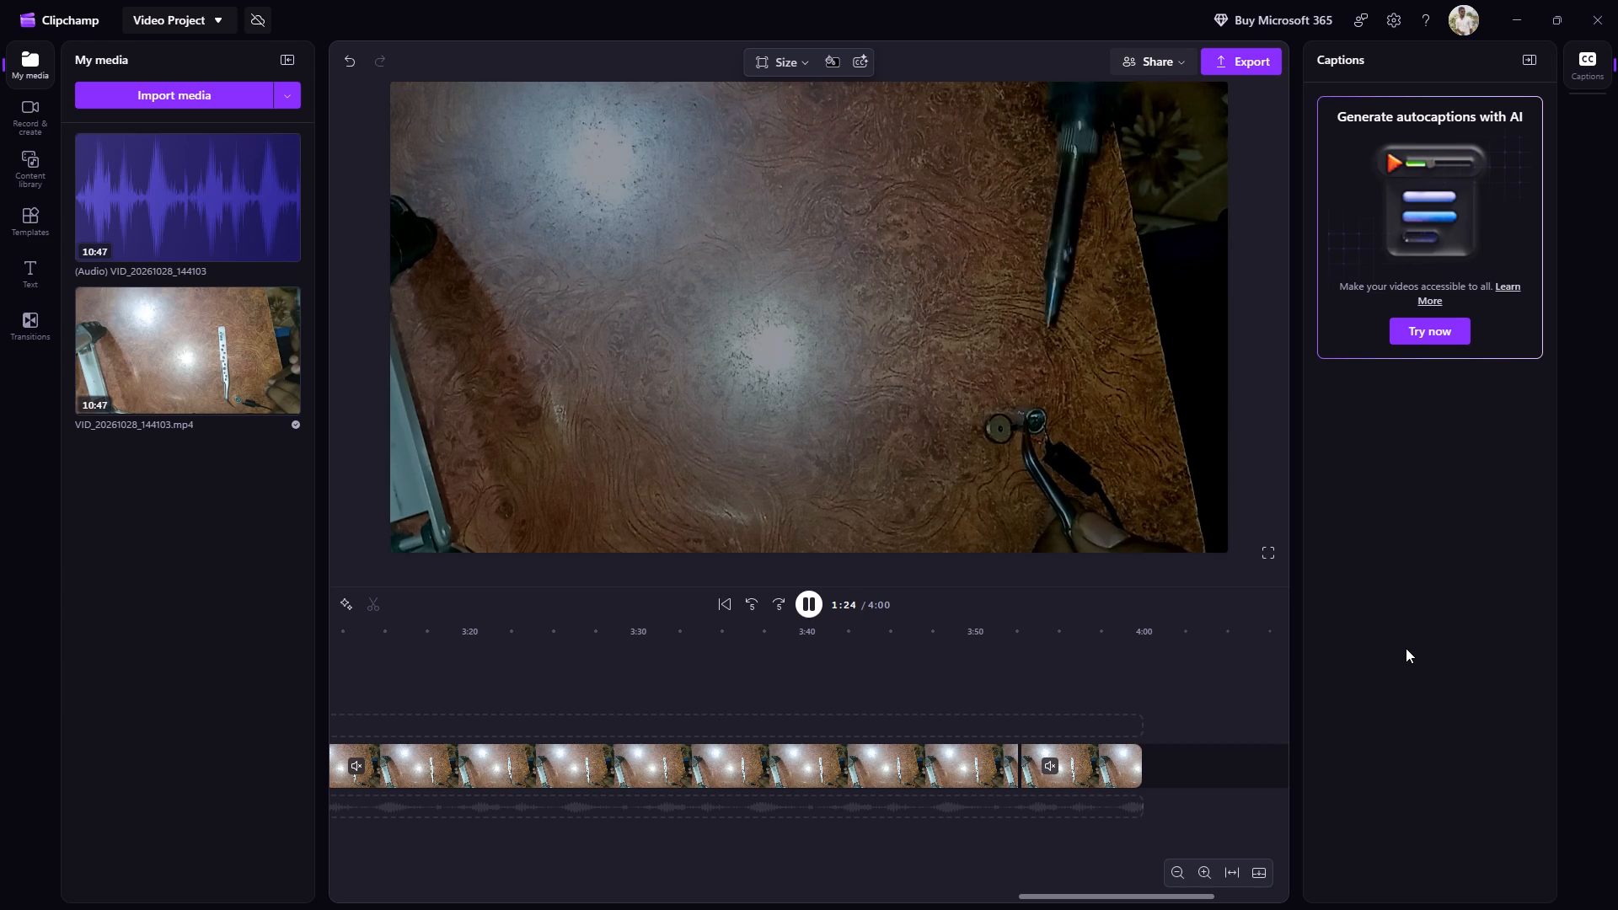
# Move playback back in small increments from about 1:25 to 1:19 to examine the footage before the soldering.
pyautogui.press('Left')
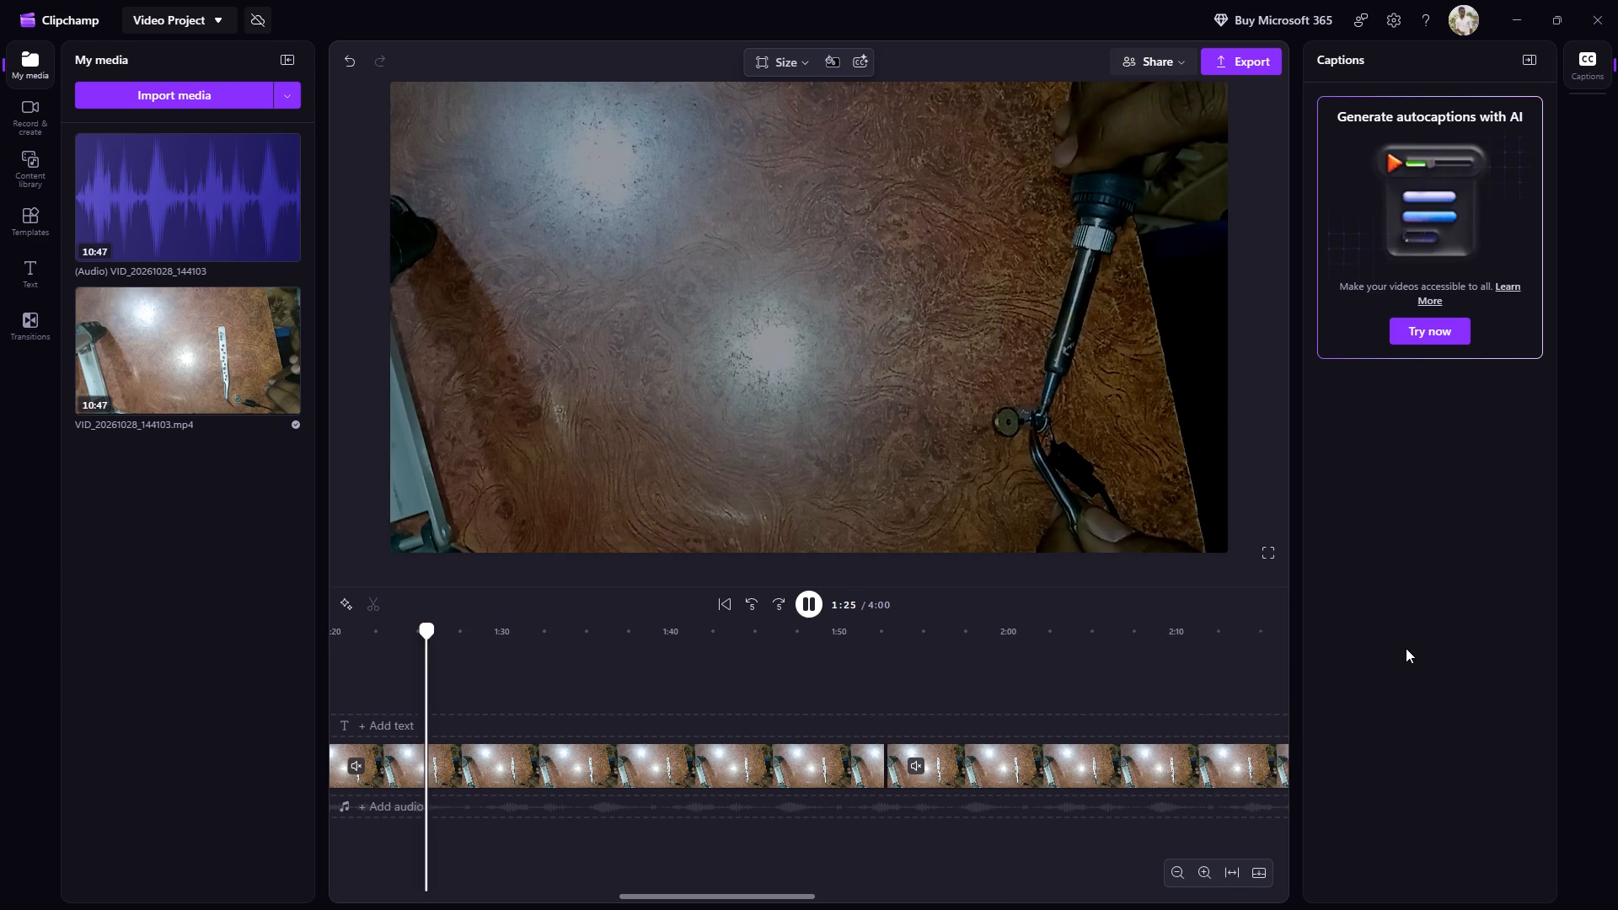
pyautogui.press('Left')
pyautogui.press('Left')
pyautogui.press('Left')
pyautogui.press('Left')
pyautogui.press('Left')
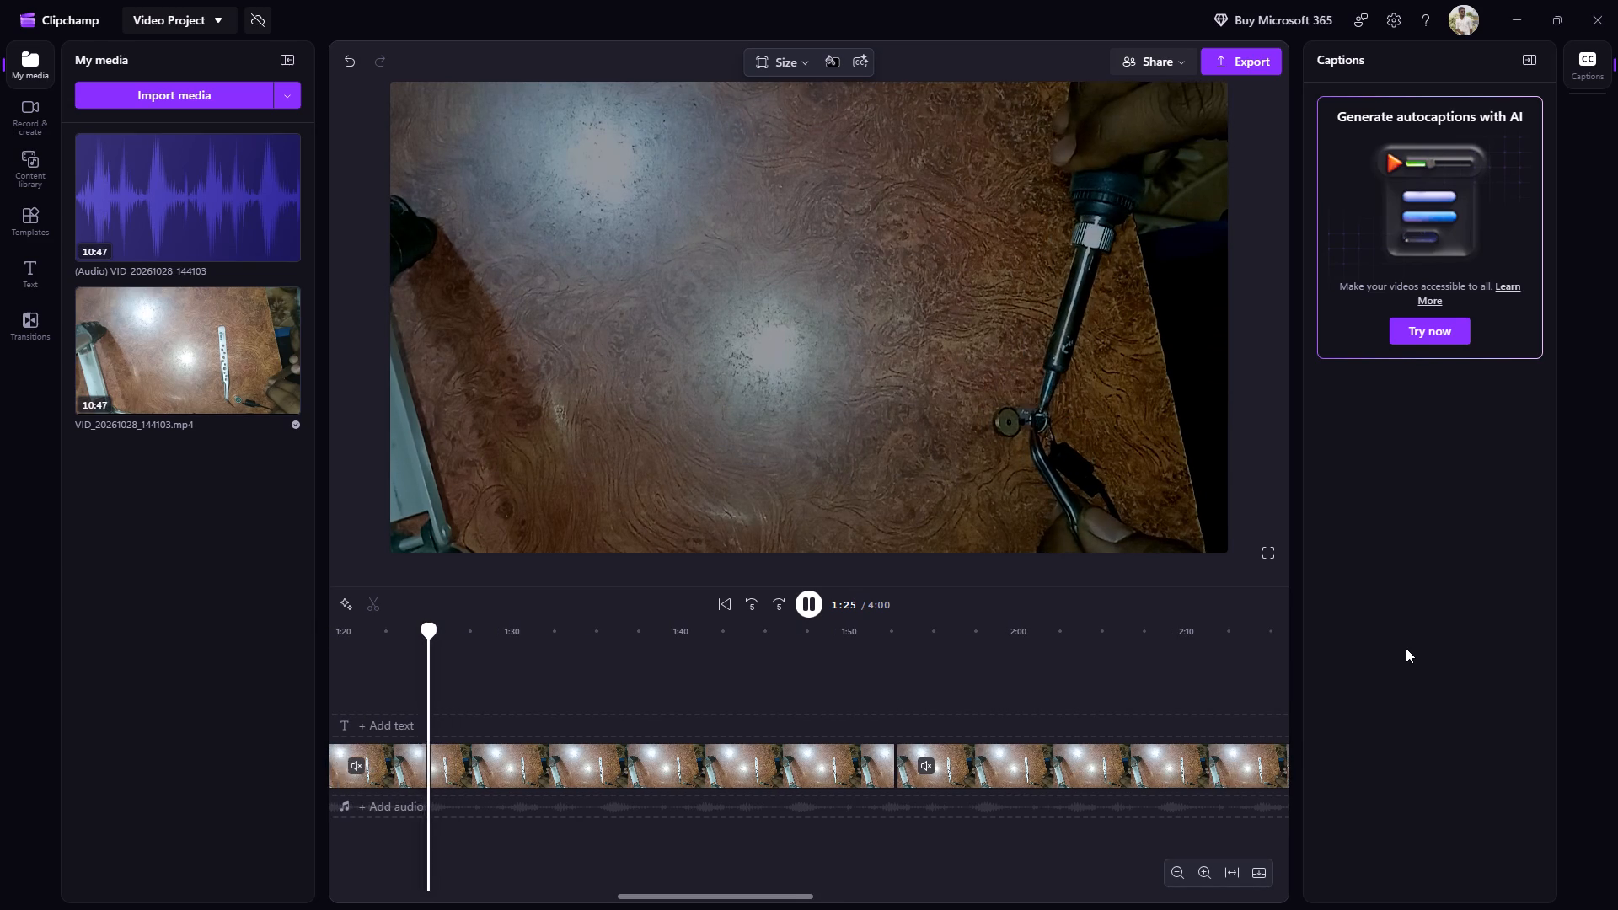
pyautogui.press('Left')
pyautogui.press('Left')
pyautogui.press('Left')
pyautogui.press('Left')
pyautogui.press('Left')
pyautogui.press('Left')
pyautogui.press('Left')
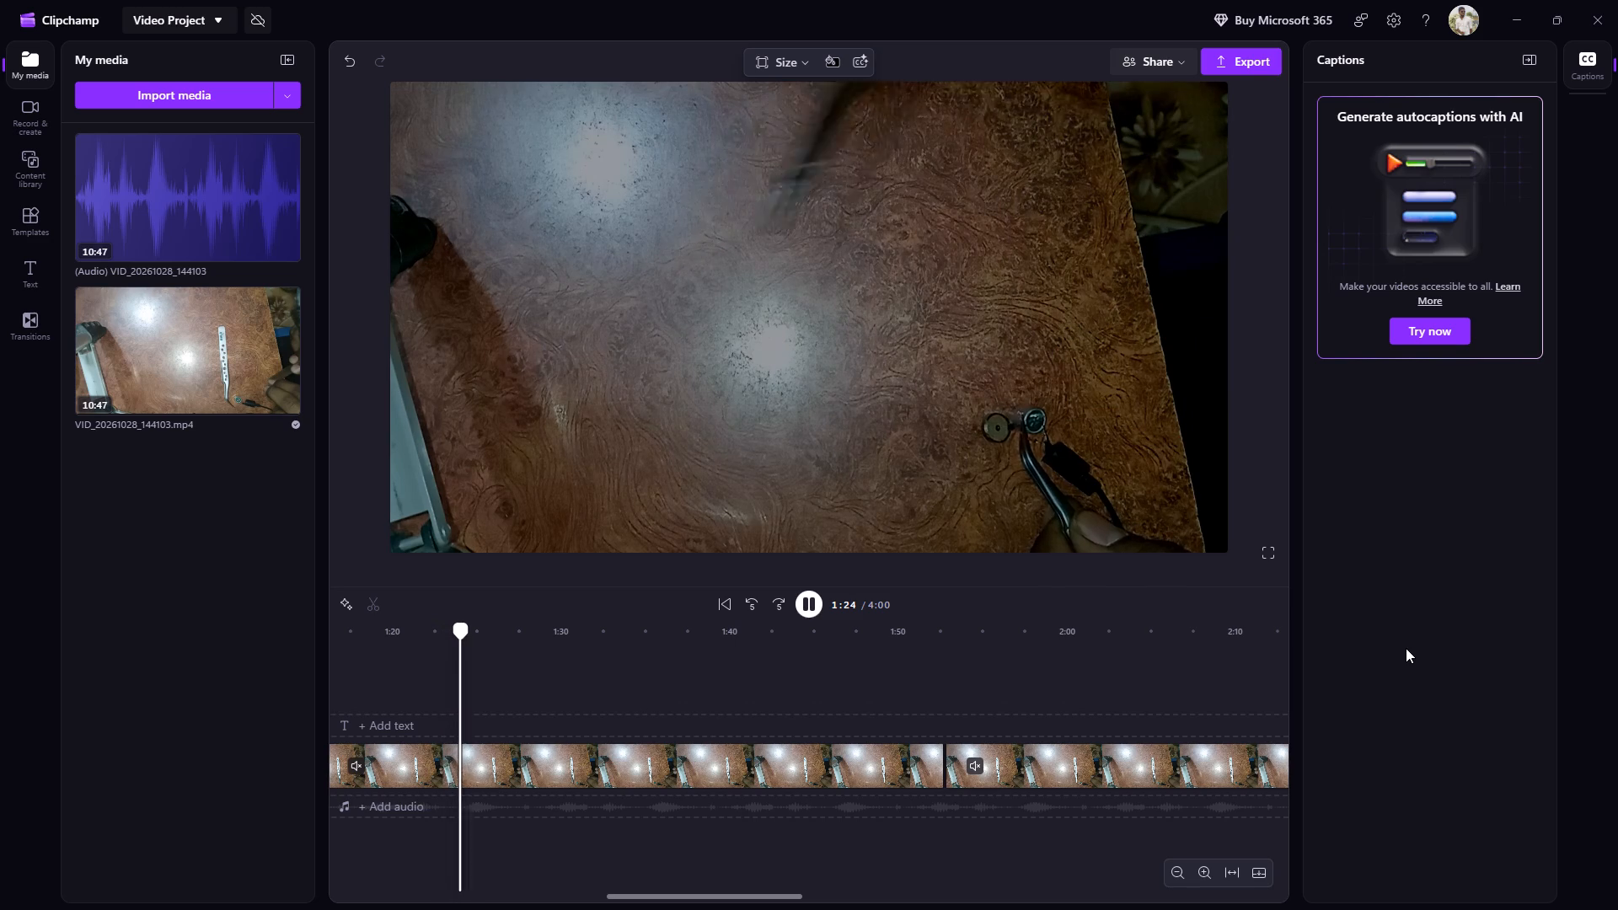
pyautogui.press('Left')
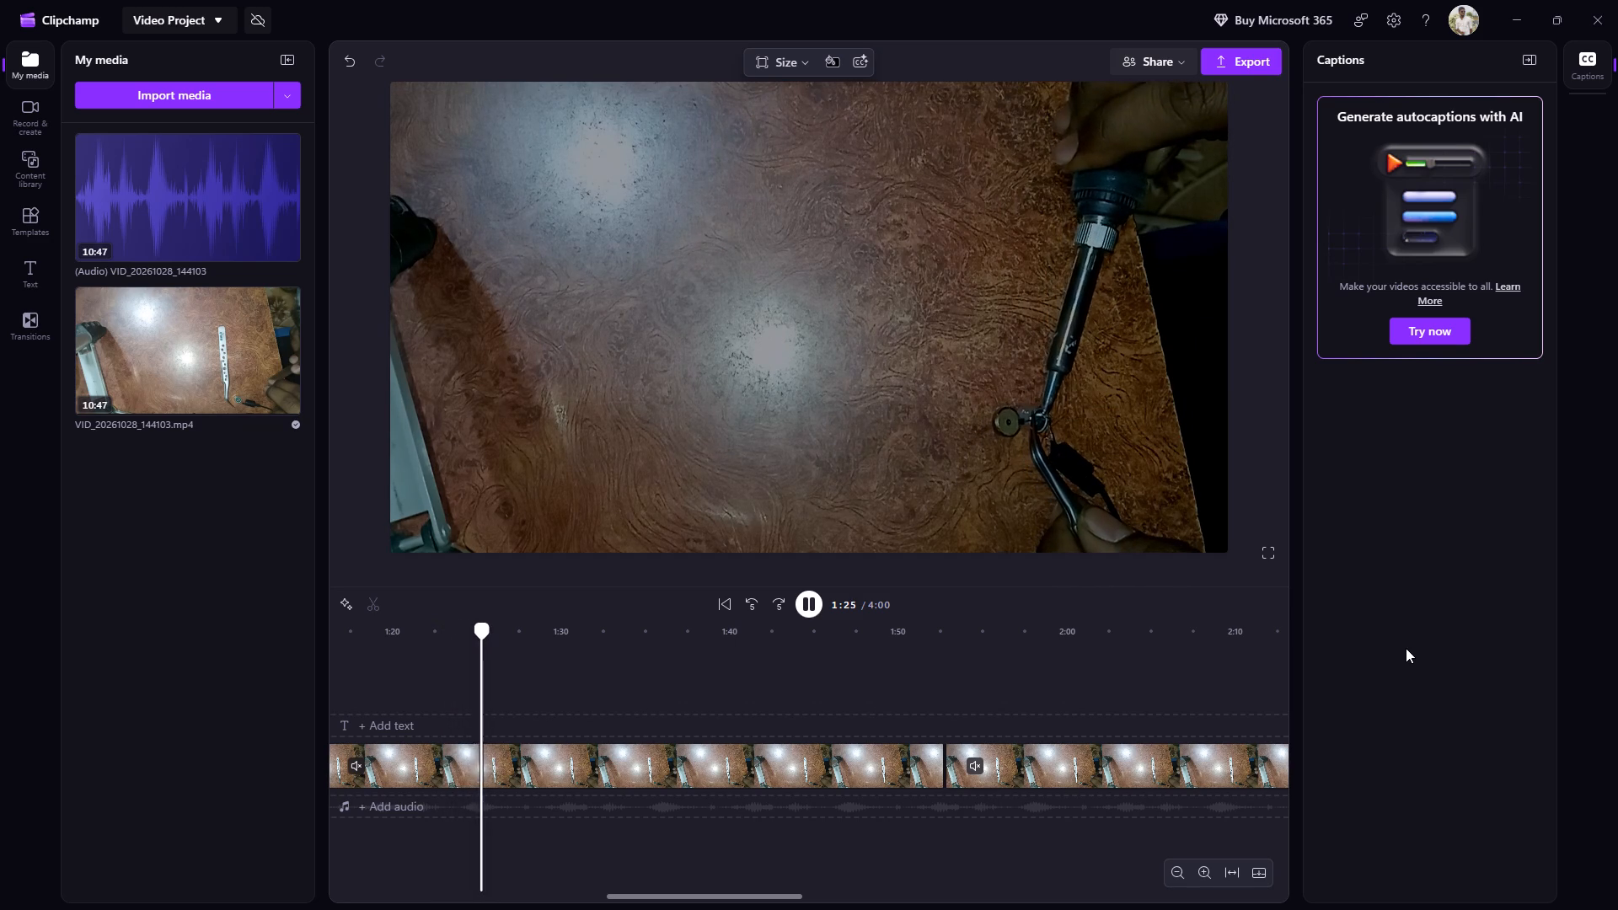
pyautogui.press('Left')
pyautogui.press('Left')
pyautogui.press('Left')
pyautogui.press('Left')
pyautogui.press('Left')
pyautogui.press('Left')
pyautogui.press('Left')
pyautogui.press('Left')
pyautogui.press('Left')
pyautogui.press('Left')
pyautogui.press('Left')
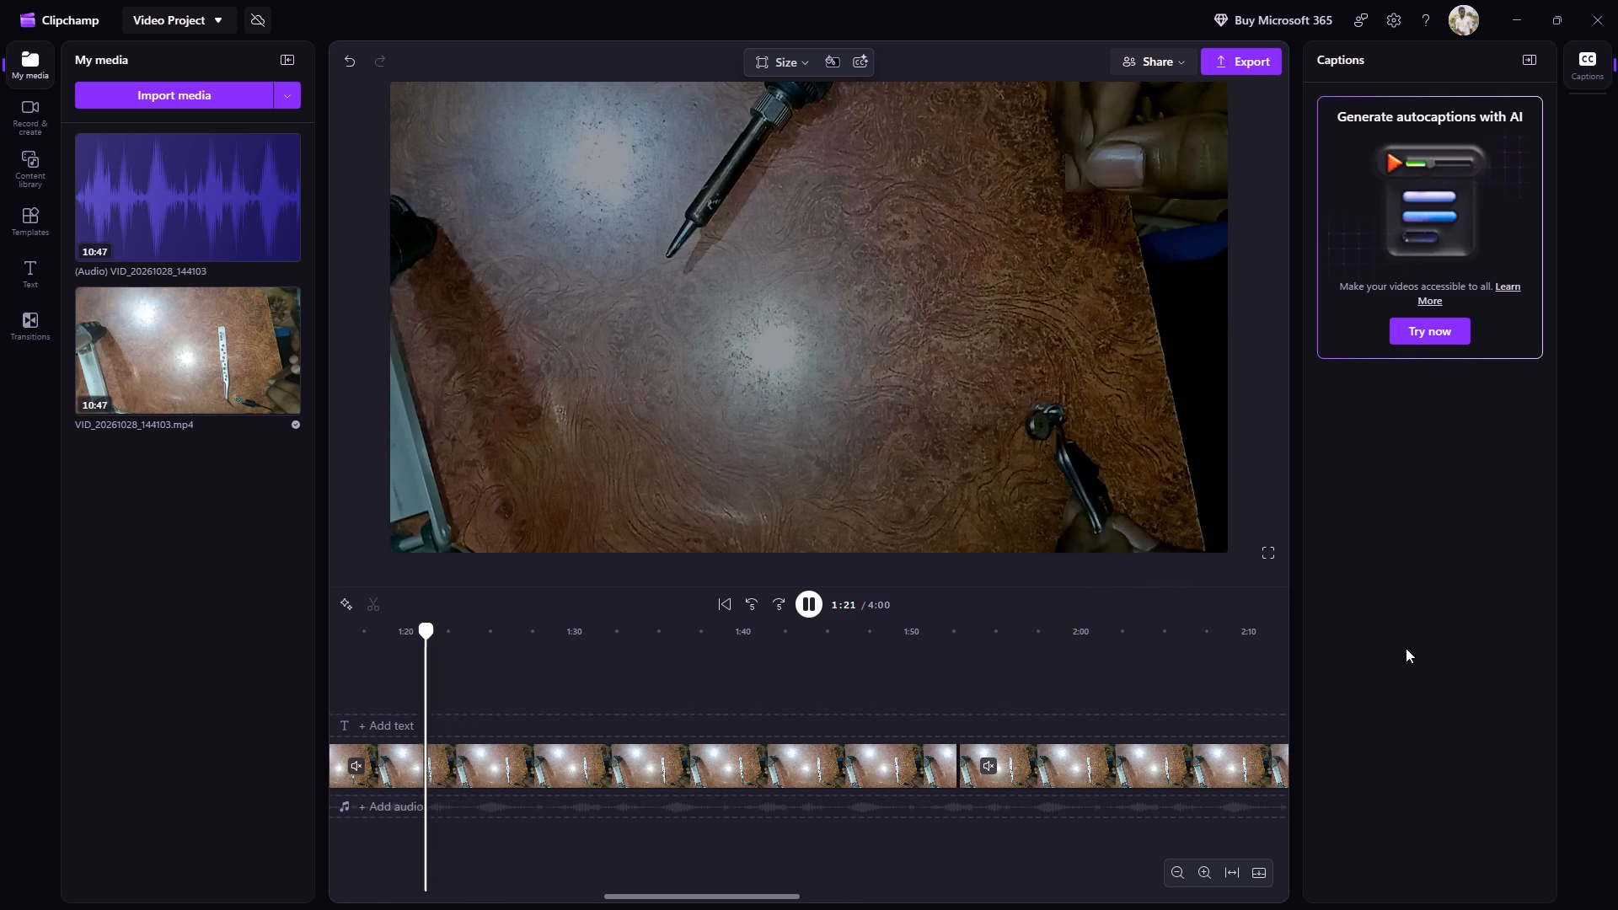
pyautogui.press('Left')
pyautogui.press('Left')
pyautogui.press('Left')
pyautogui.press('Left')
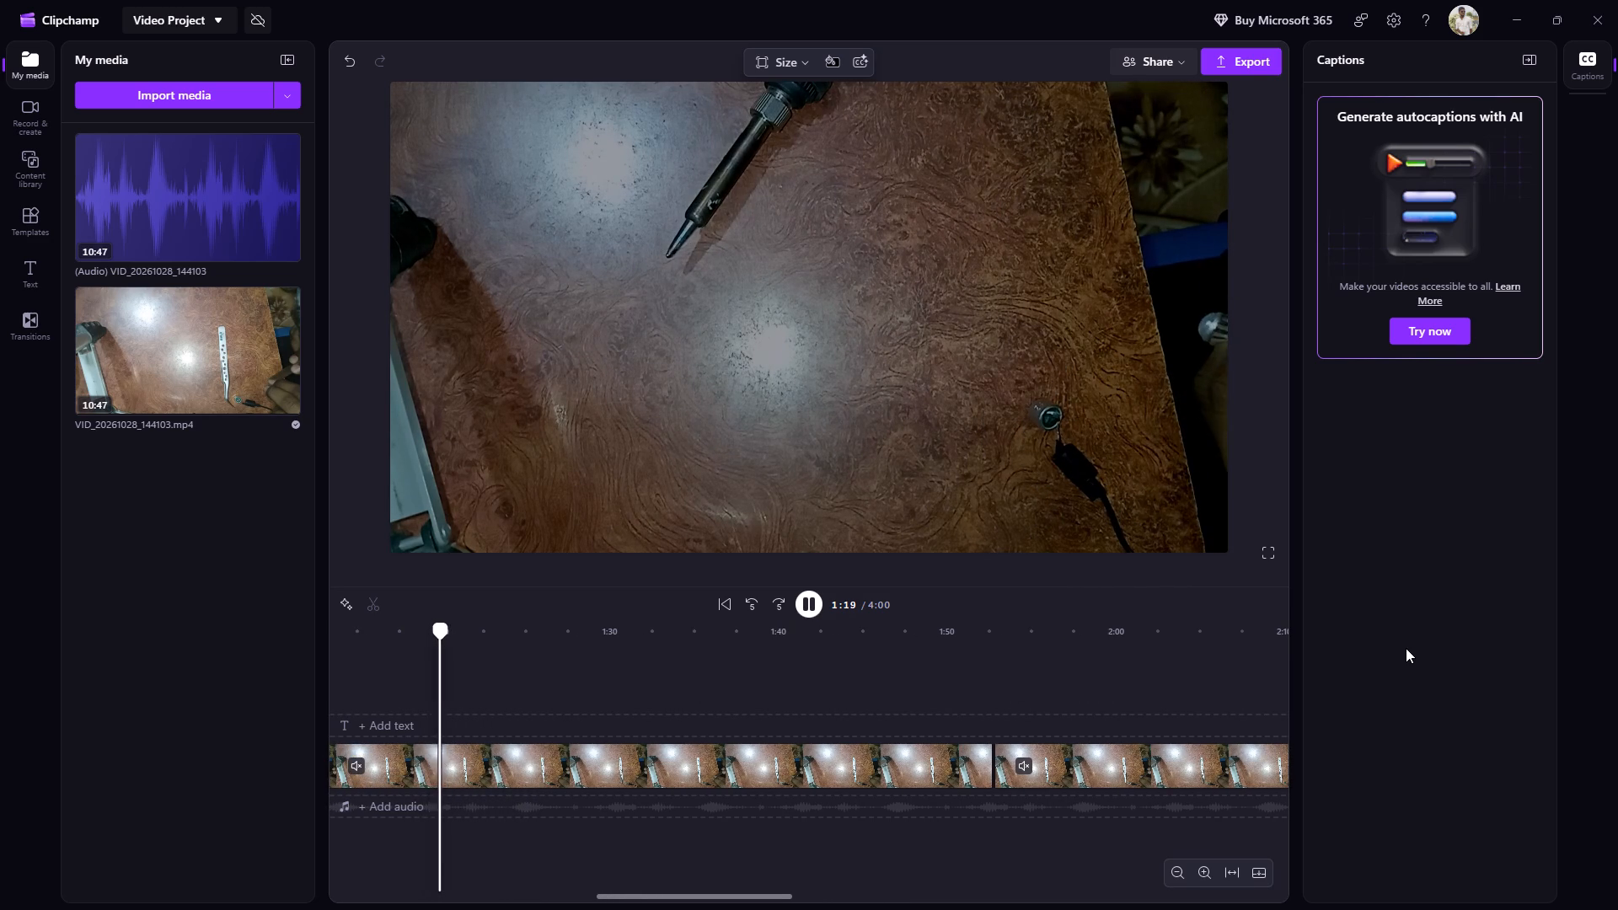
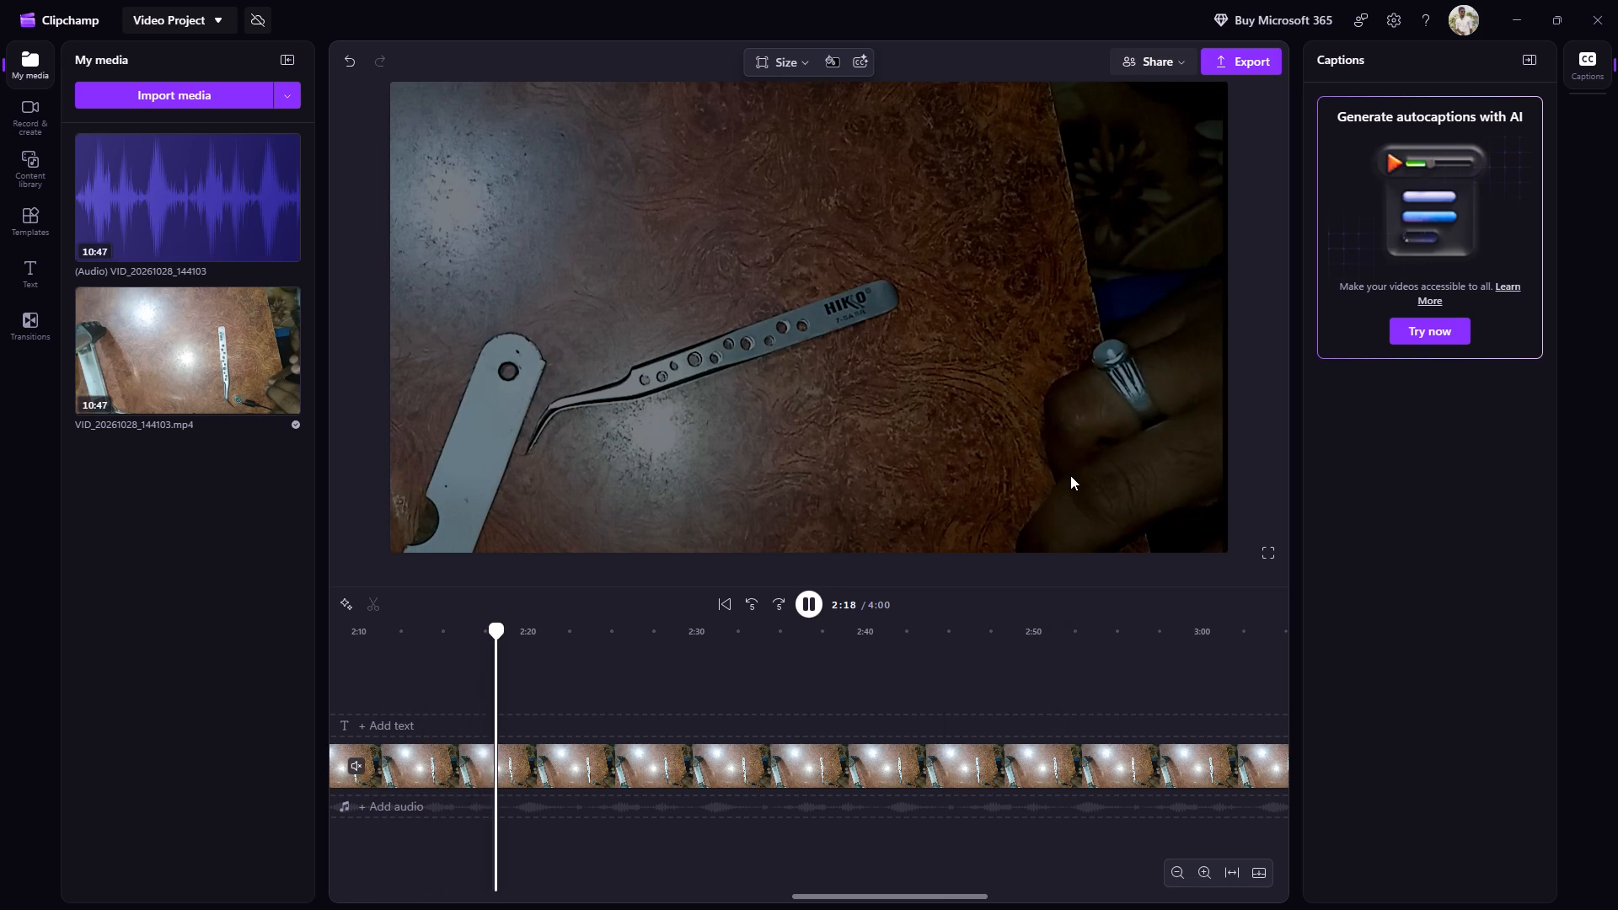
# Watch the playback from about 2:18 to 2:31 to examine the footage of the tweezers on the table for unwanted parts.
pyautogui.moveTo(1070, 474); pyautogui.dragTo(1069, 410)
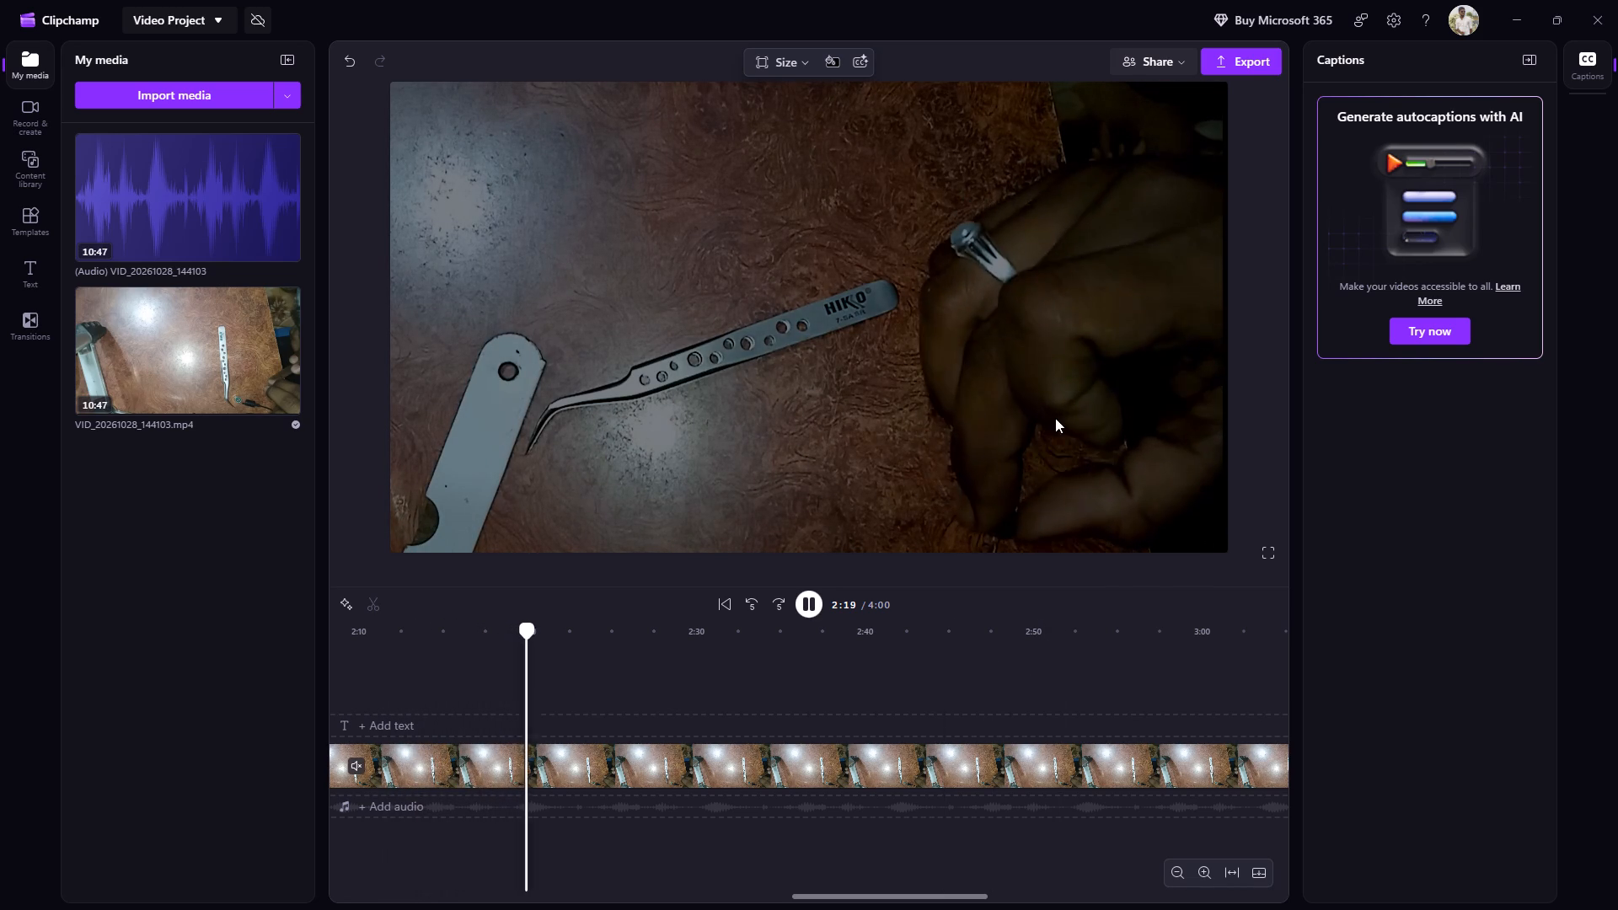
pyautogui.click(1021, 433)
pyautogui.click(1040, 345)
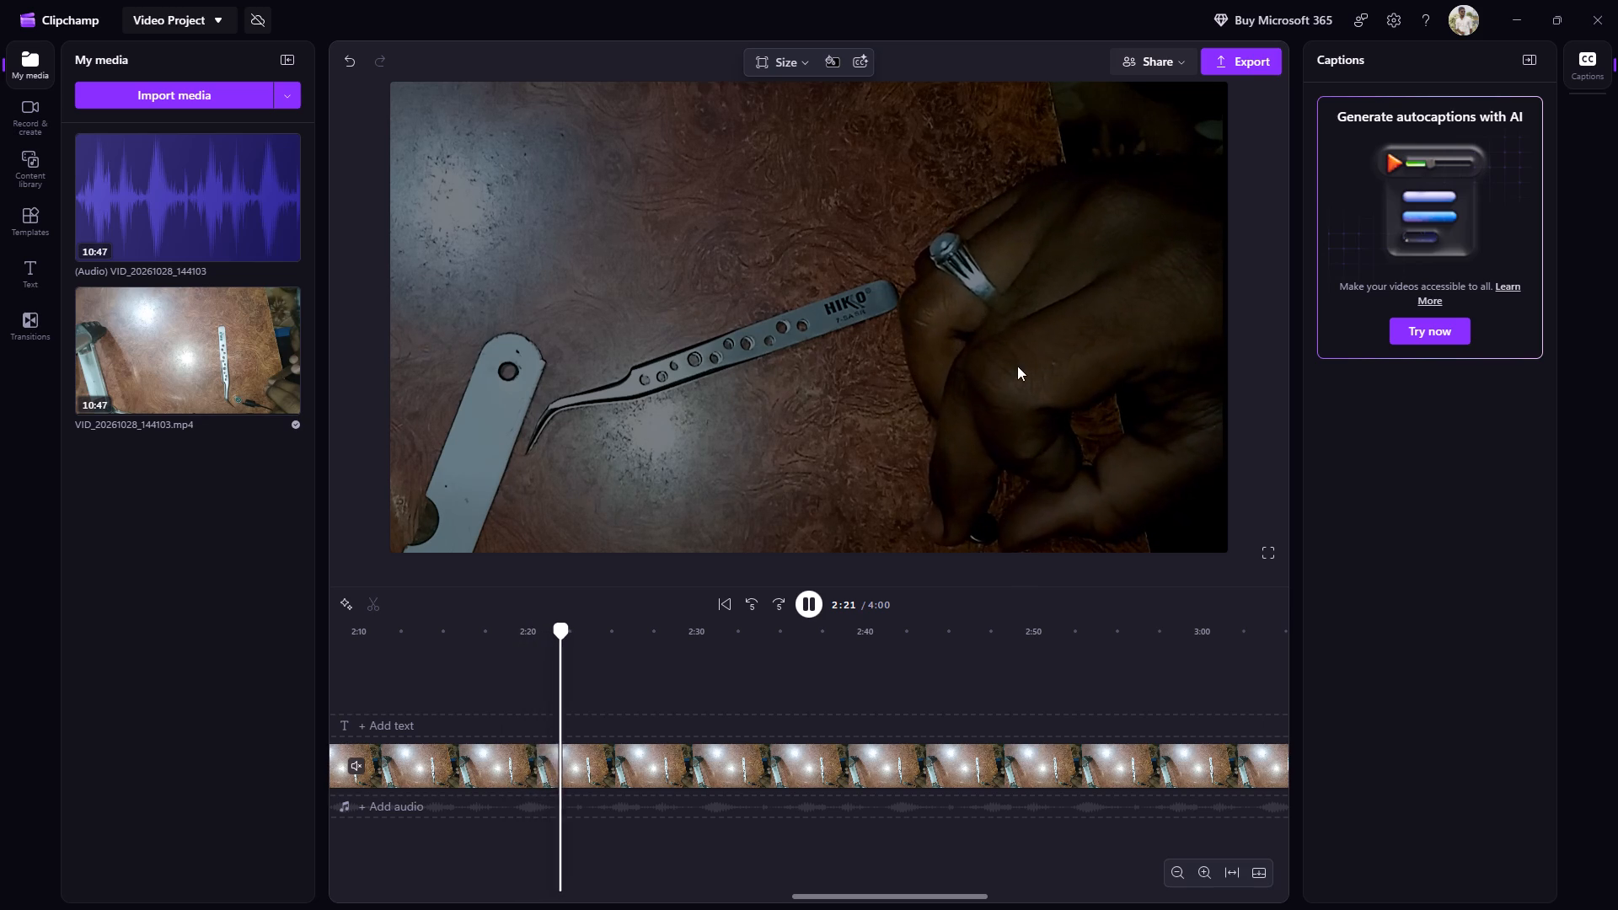
pyautogui.moveTo(1102, 260); pyautogui.dragTo(1066, 303)
pyautogui.doubleClick(1058, 307)
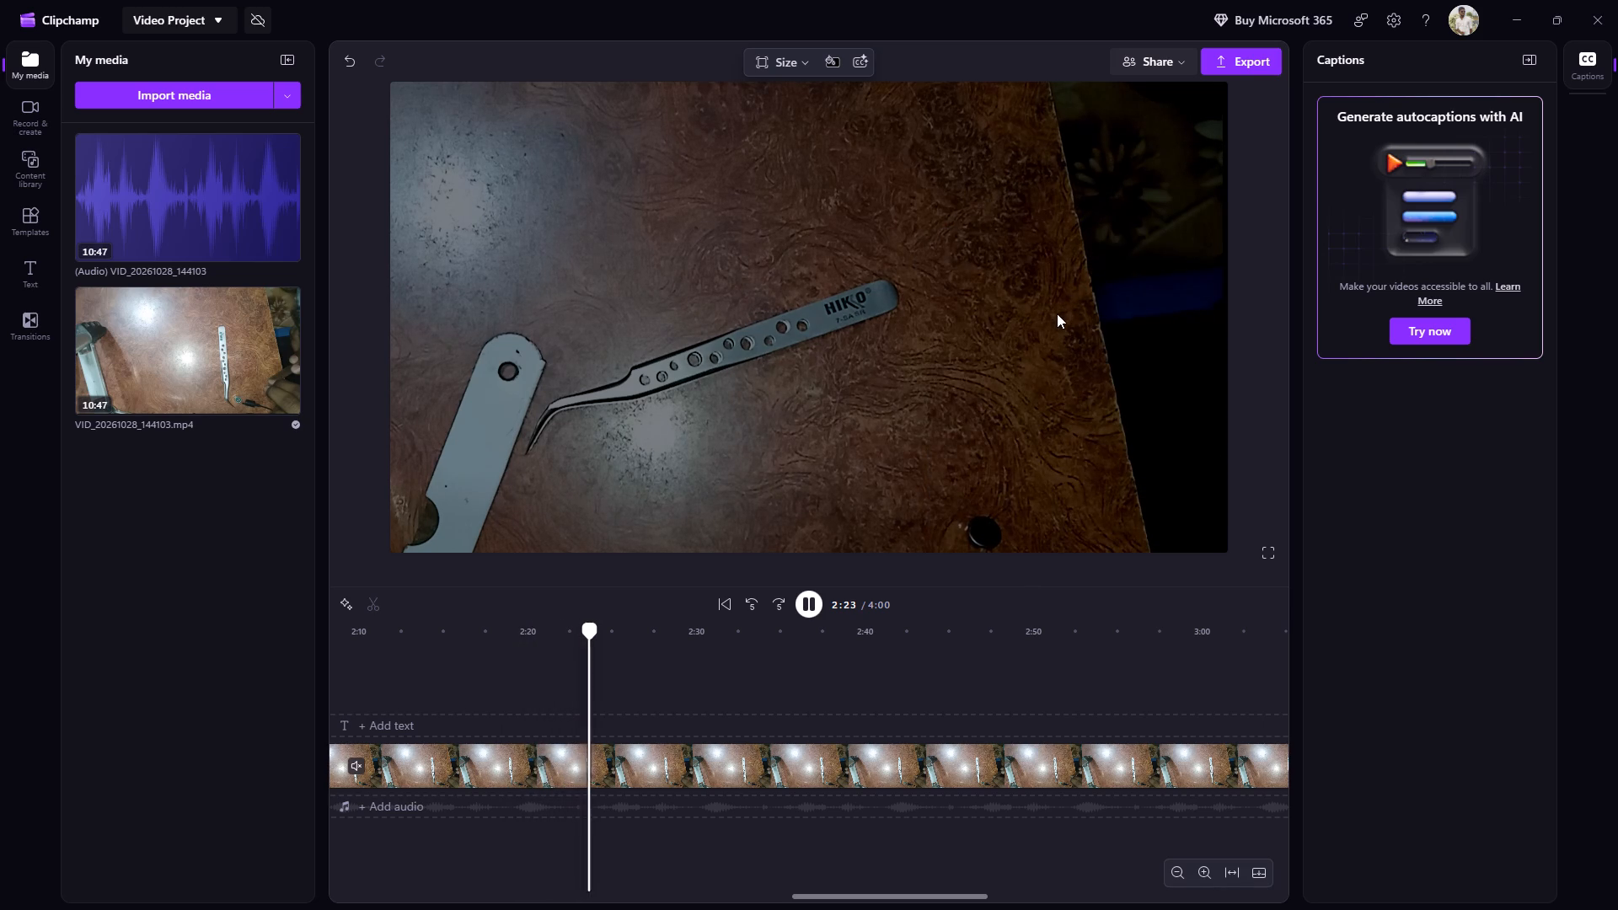
pyautogui.click(994, 356)
pyautogui.scroll(-4, 994, 356)
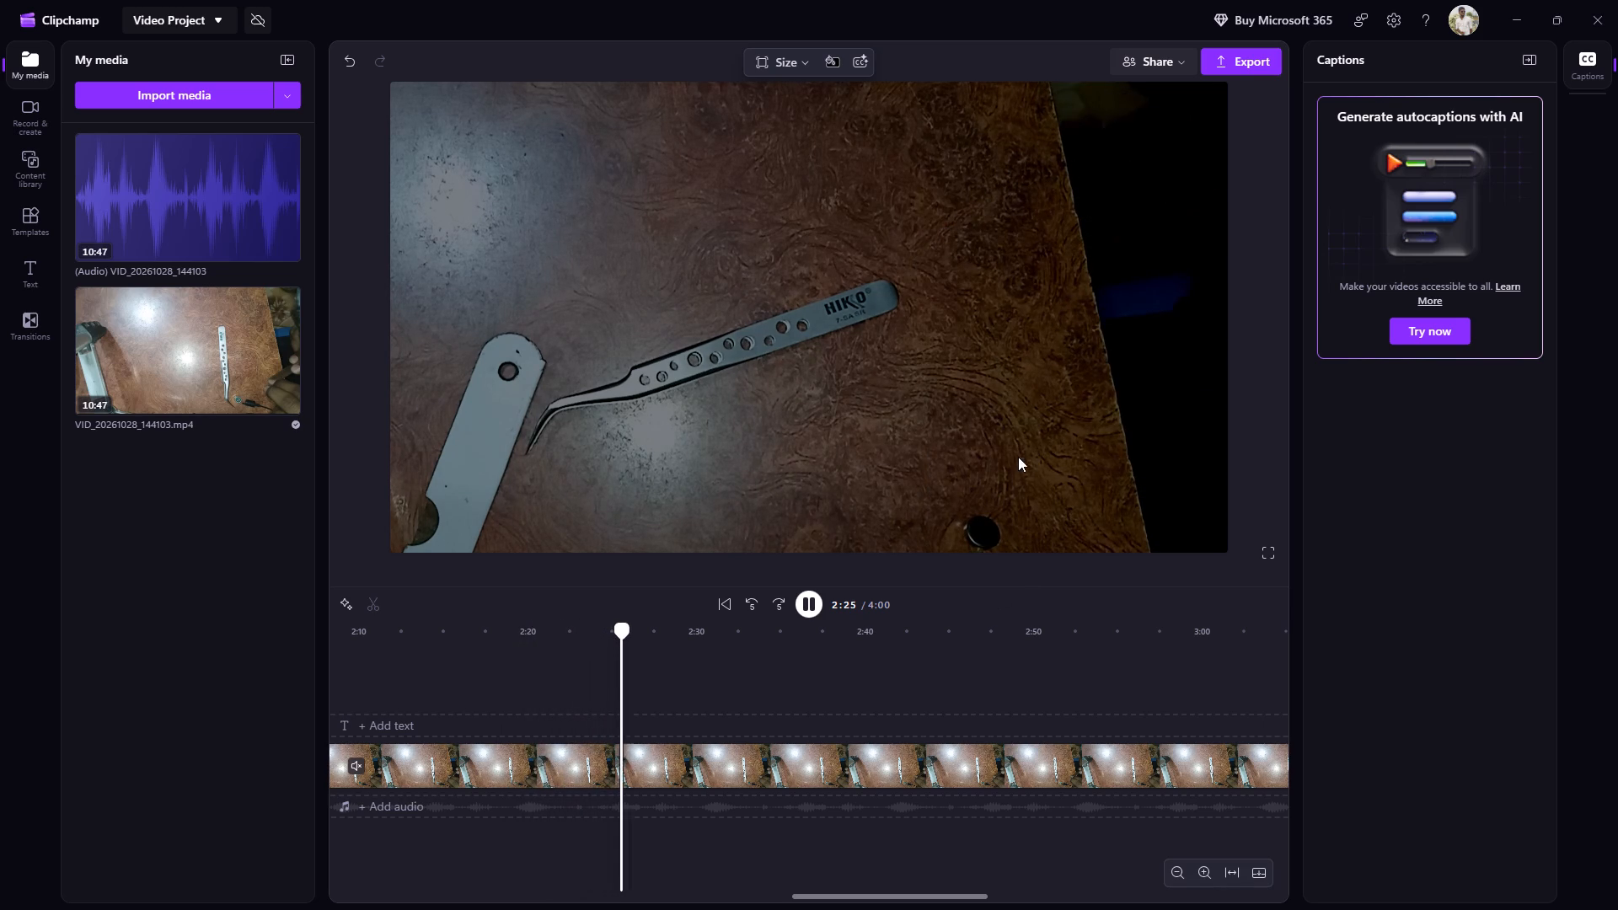
pyautogui.click(1020, 447)
pyautogui.click(994, 752)
pyautogui.click(1018, 436)
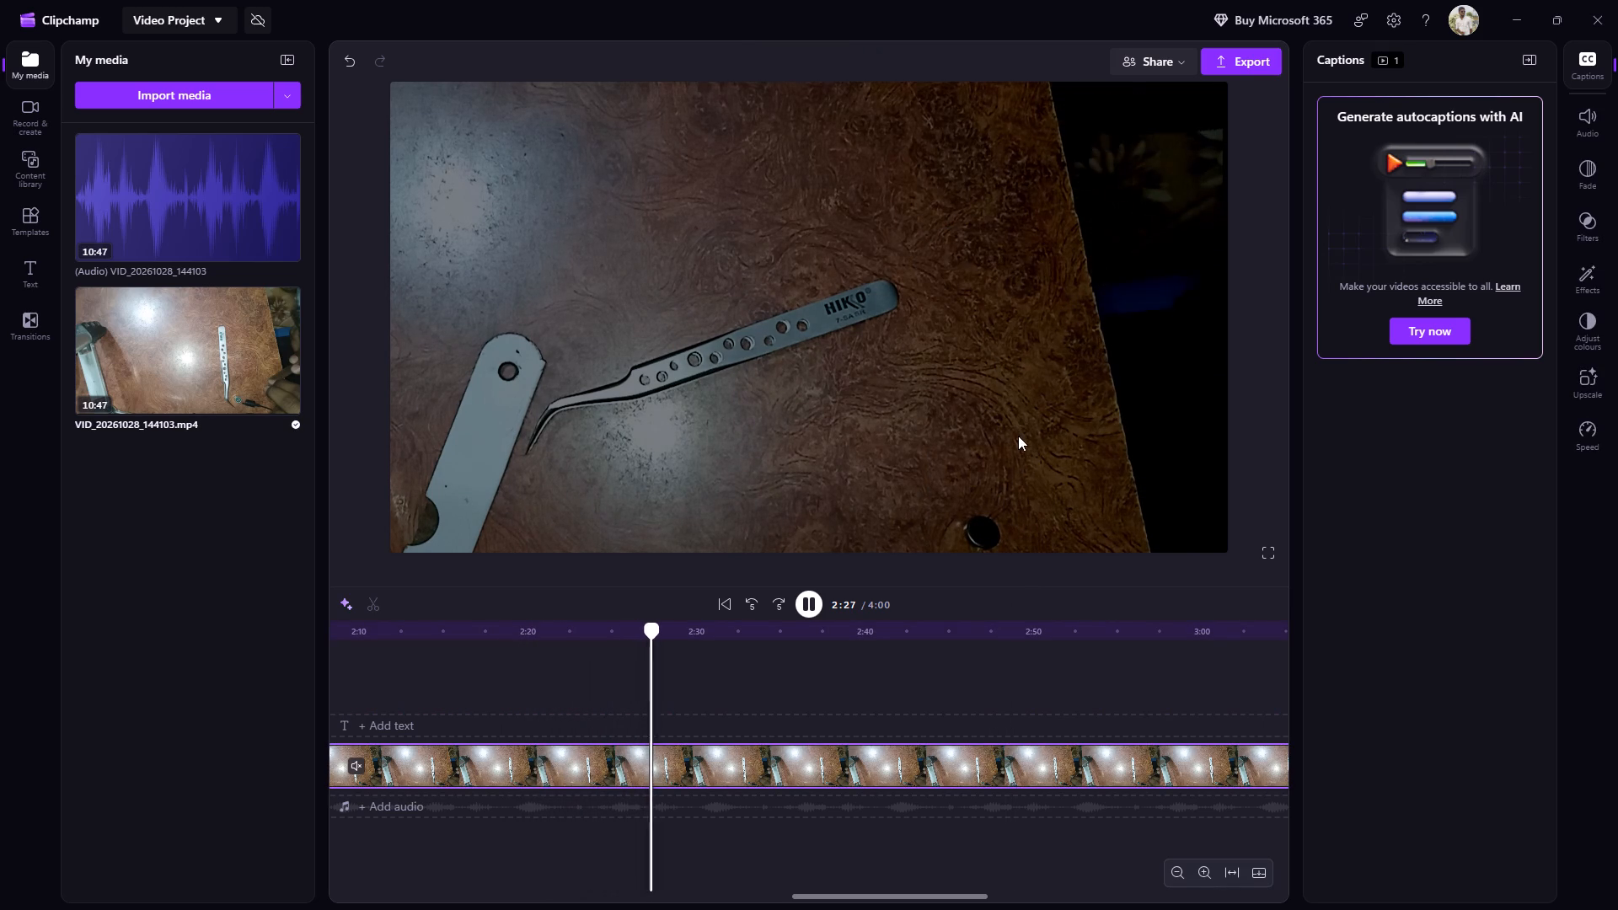
pyautogui.click(1202, 81)
pyautogui.click(1210, 128)
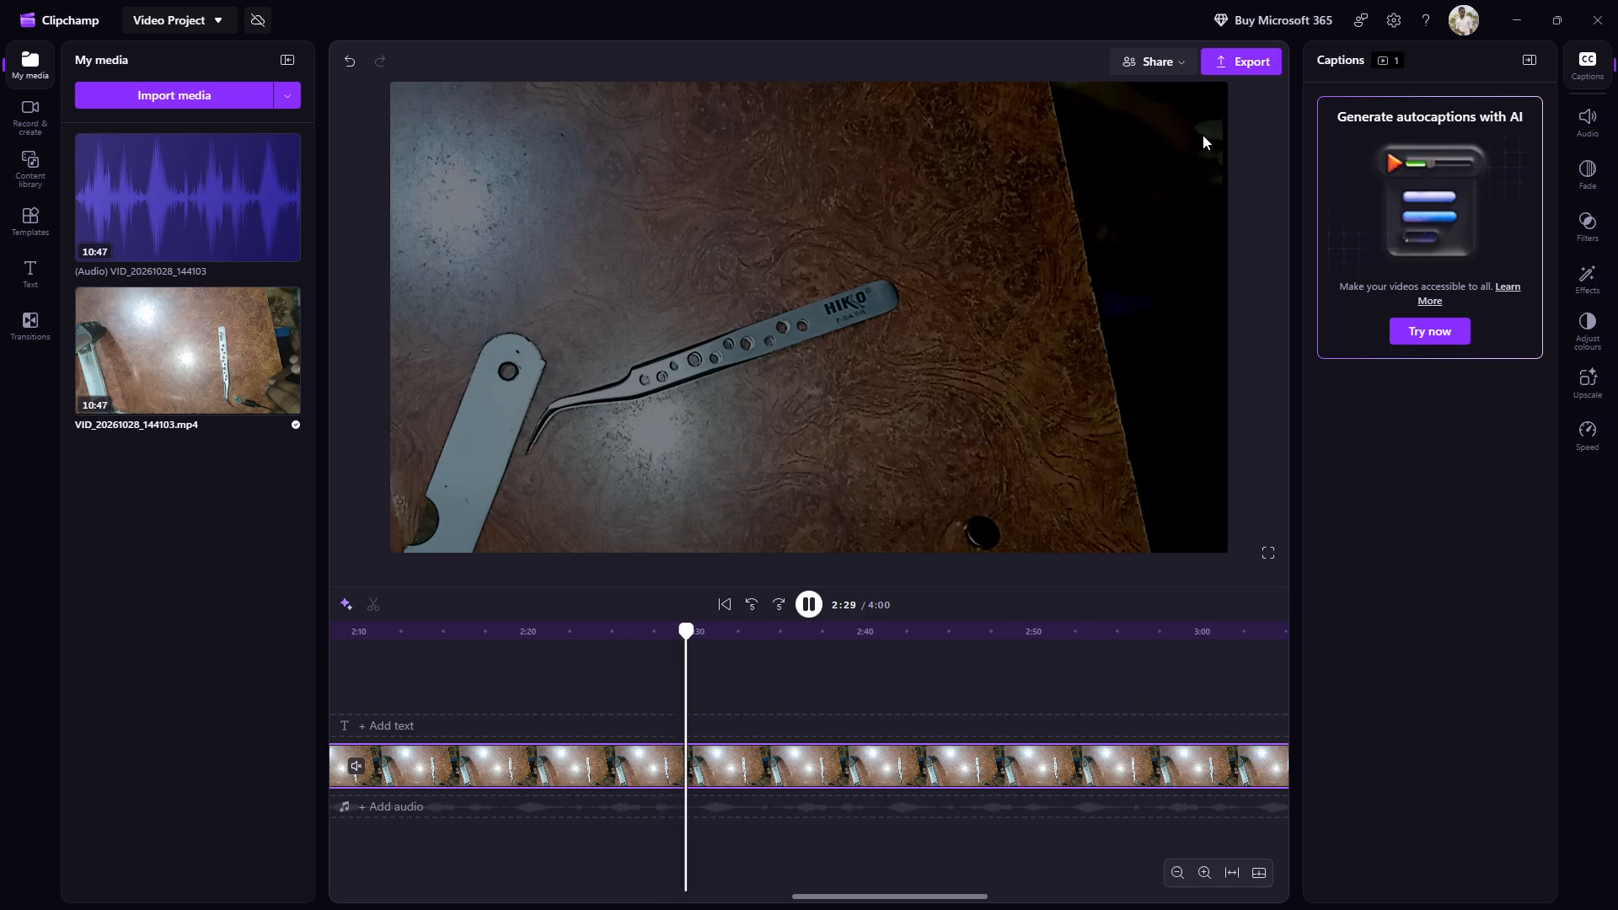
pyautogui.moveTo(1219, 123); pyautogui.dragTo(1006, 172)
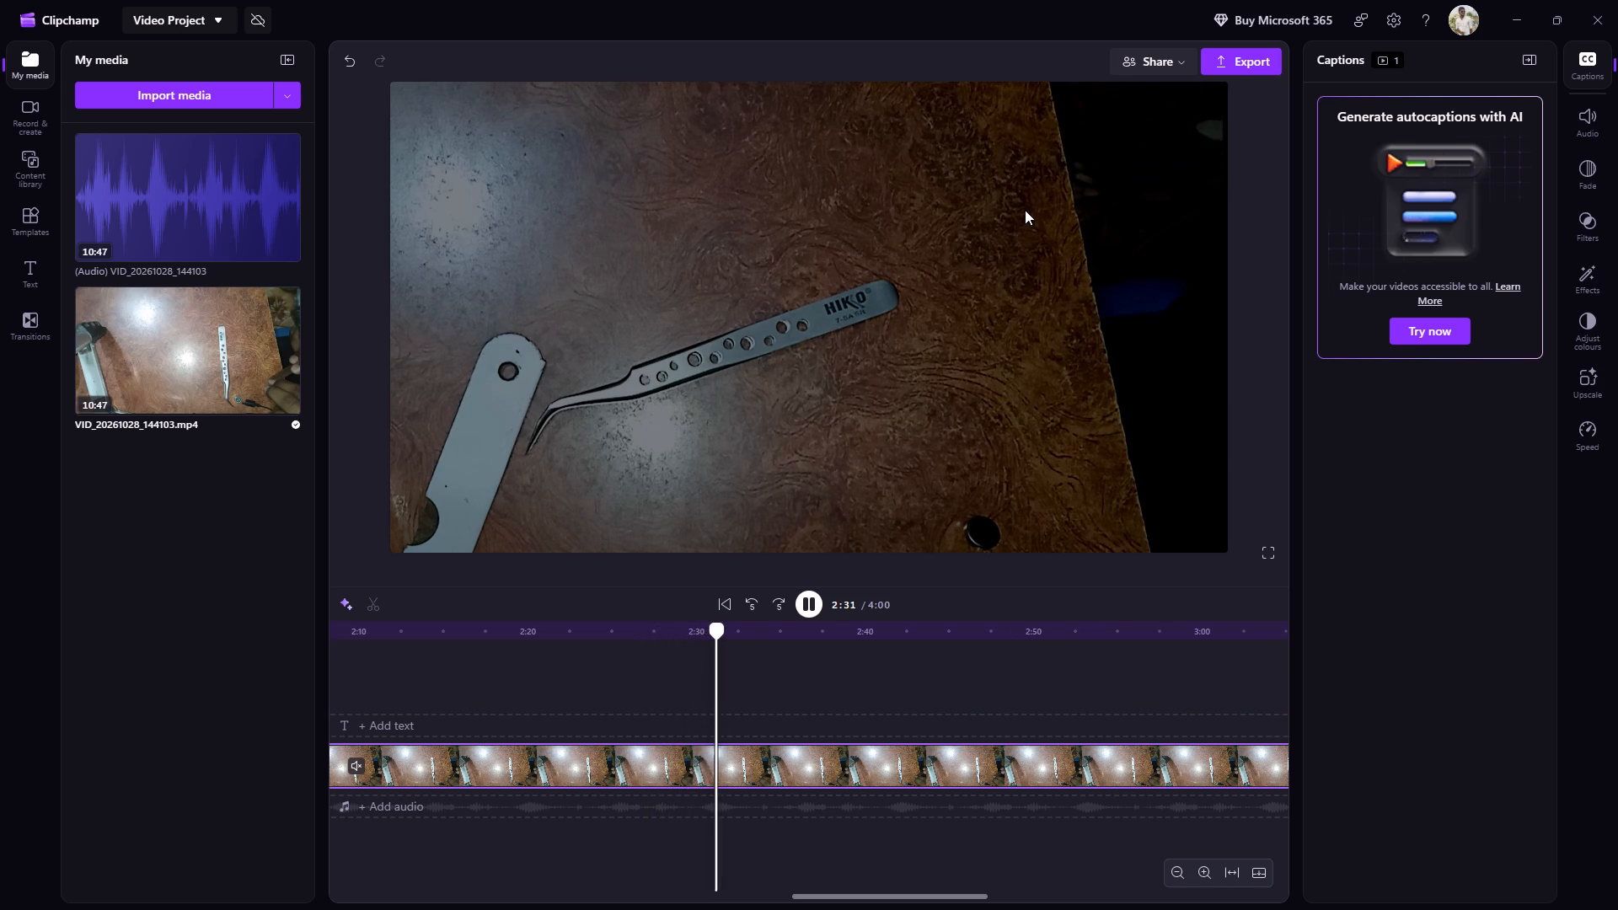
# Skip playback ahead to the cable footage and advance in small increments from about 3:09 to 3:13 to examine it.
pyautogui.moveTo(717, 321); pyautogui.dragTo(1135, 645)
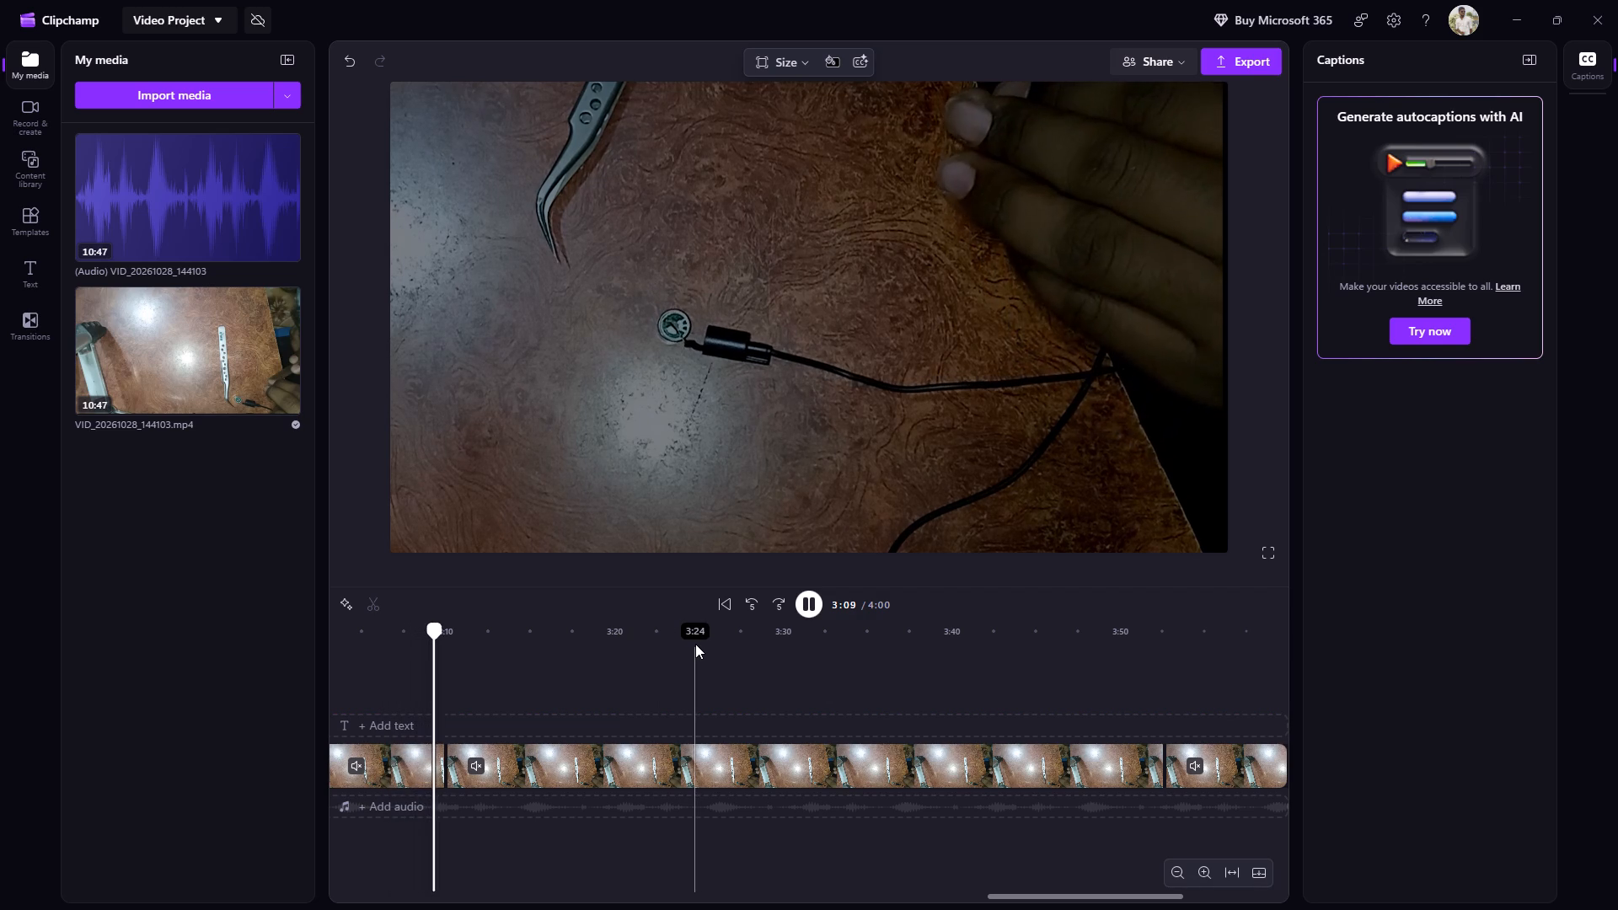
pyautogui.press('Right')
pyautogui.press('Right')
pyautogui.press('Right')
pyautogui.press('Right')
pyautogui.press('Right')
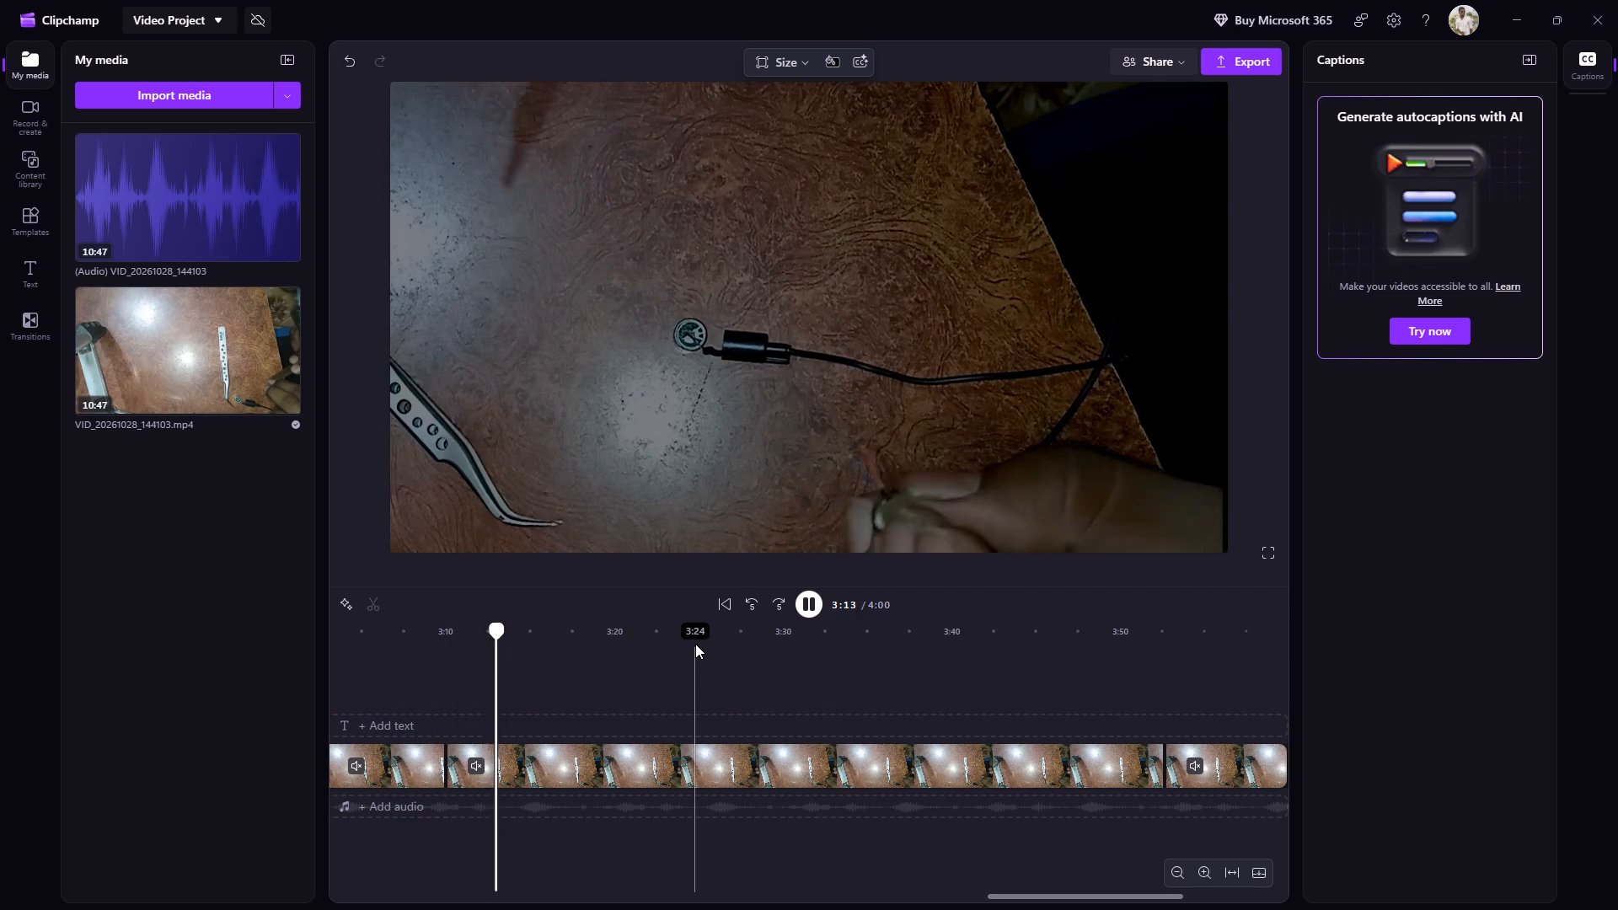
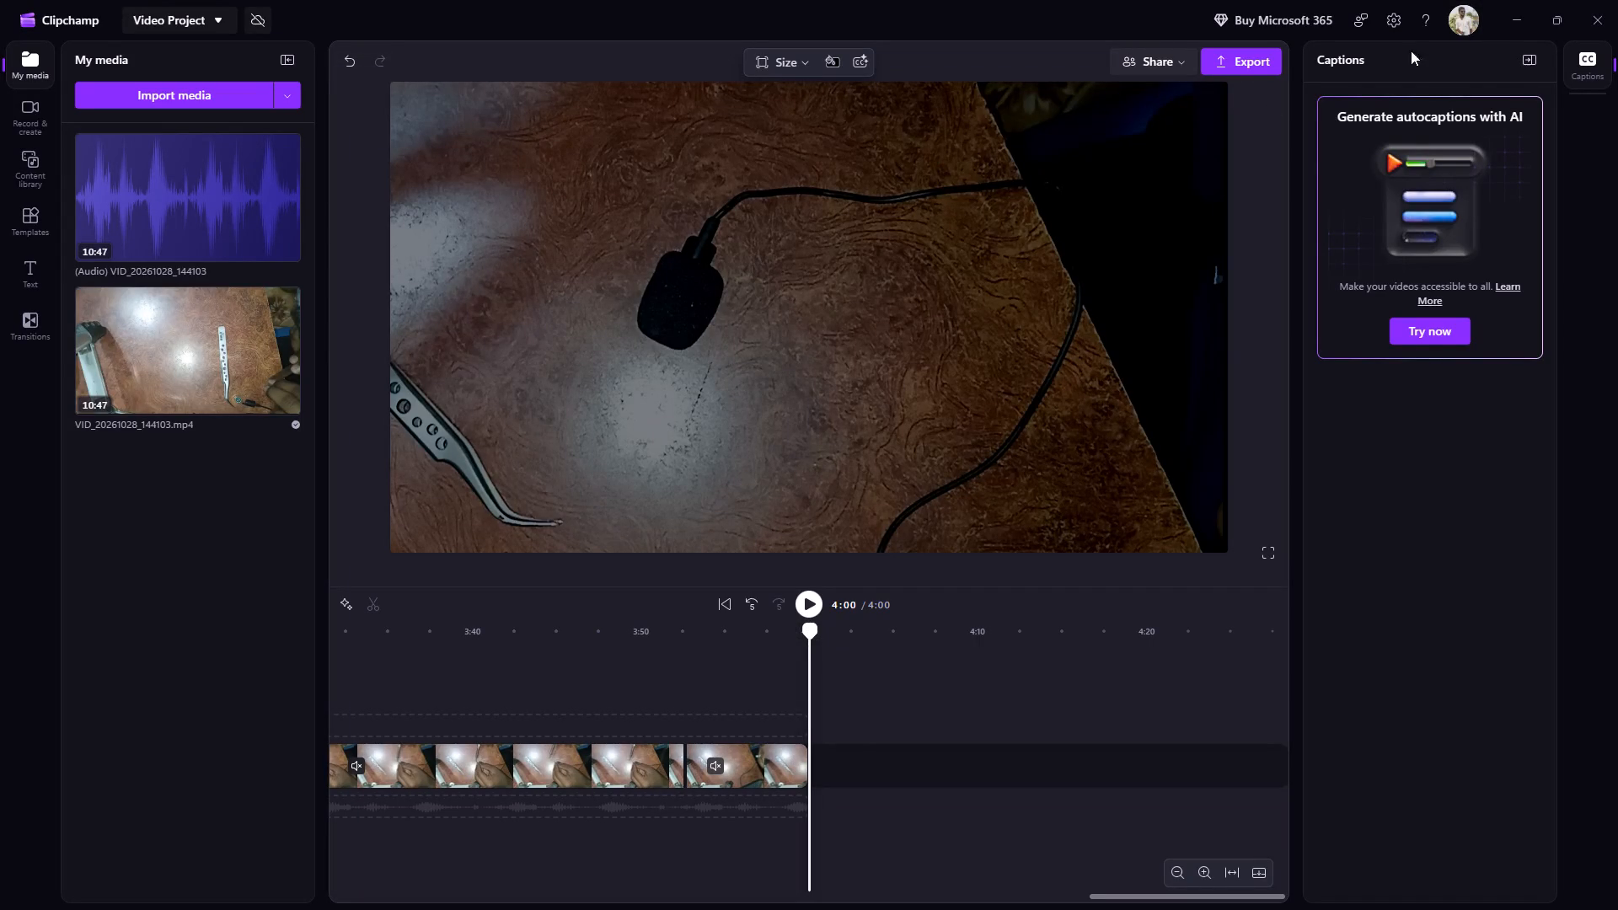
# Open the video export settings and expand the full set of quality options.
pyautogui.click(1220, 55)
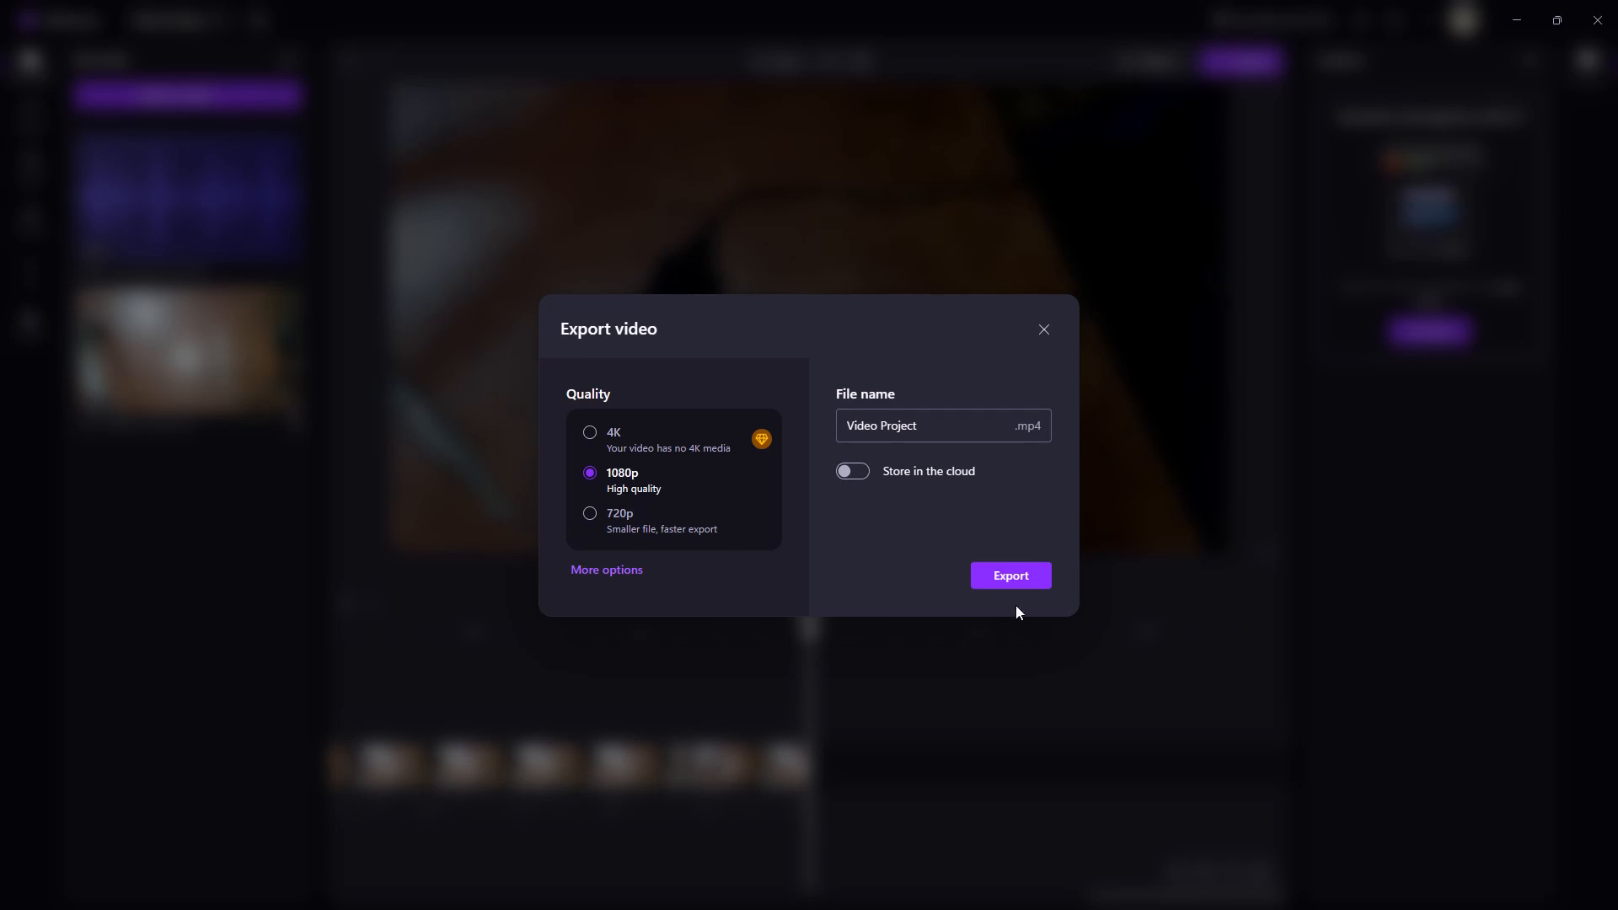
pyautogui.click(619, 574)
# Replace the export file name with dual_mic.
pyautogui.click(956, 406)
pyautogui.press('BackSpace')
pyautogui.press('BackSpace')
pyautogui.press('BackSpace')
pyautogui.press('BackSpace')
pyautogui.press('BackSpace')
pyautogui.press('BackSpace')
pyautogui.press('BackSpace')
pyautogui.press('BackSpace')
pyautogui.press('BackSpace')
pyautogui.press('BackSpace')
pyautogui.press('BackSpace')
pyautogui.press('BackSpace')
pyautogui.press('BackSpace')
pyautogui.press('BackSpace')
pyautogui.press('BackSpace')
pyautogui.press('BackSpace')
pyautogui.press('BackSpace')
pyautogui.press('BackSpace')
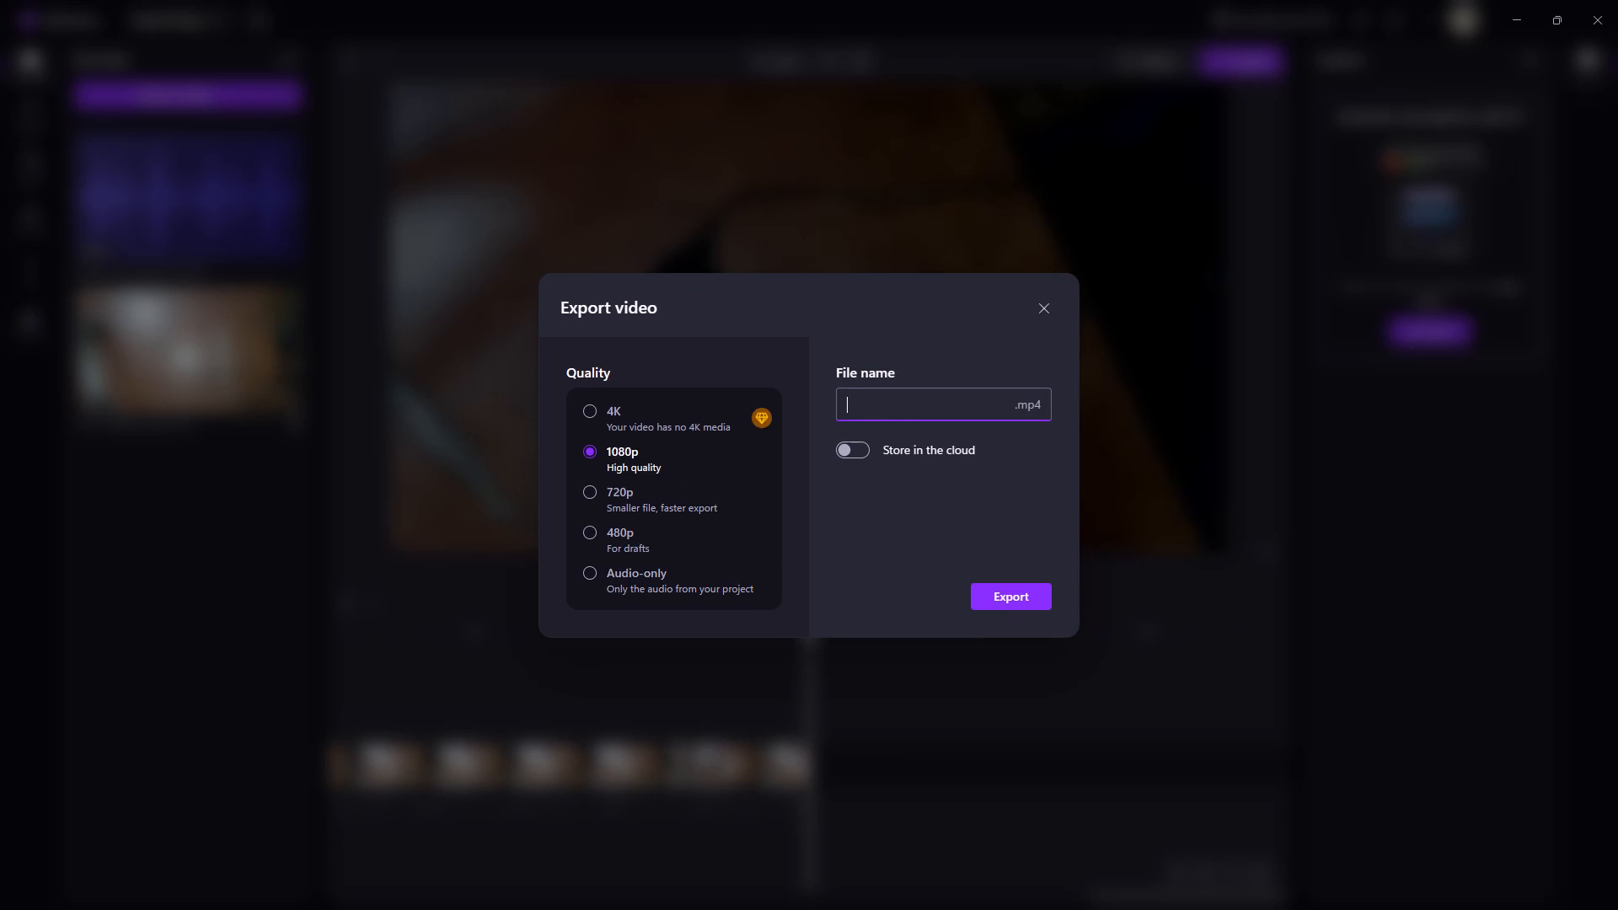
pyautogui.write('mic')
pyautogui.press('Left')
pyautogui.press('Left')
pyautogui.press('Left')
pyautogui.press('Left')
pyautogui.write('dual')
pyautogui.press('Right')
pyautogui.press('Right')
pyautogui.press('Right')
pyautogui.press('Left')
pyautogui.press('Left')
pyautogui.press('Left')
pyautogui.hotkey('shift', '_')
pyautogui.press('Right')
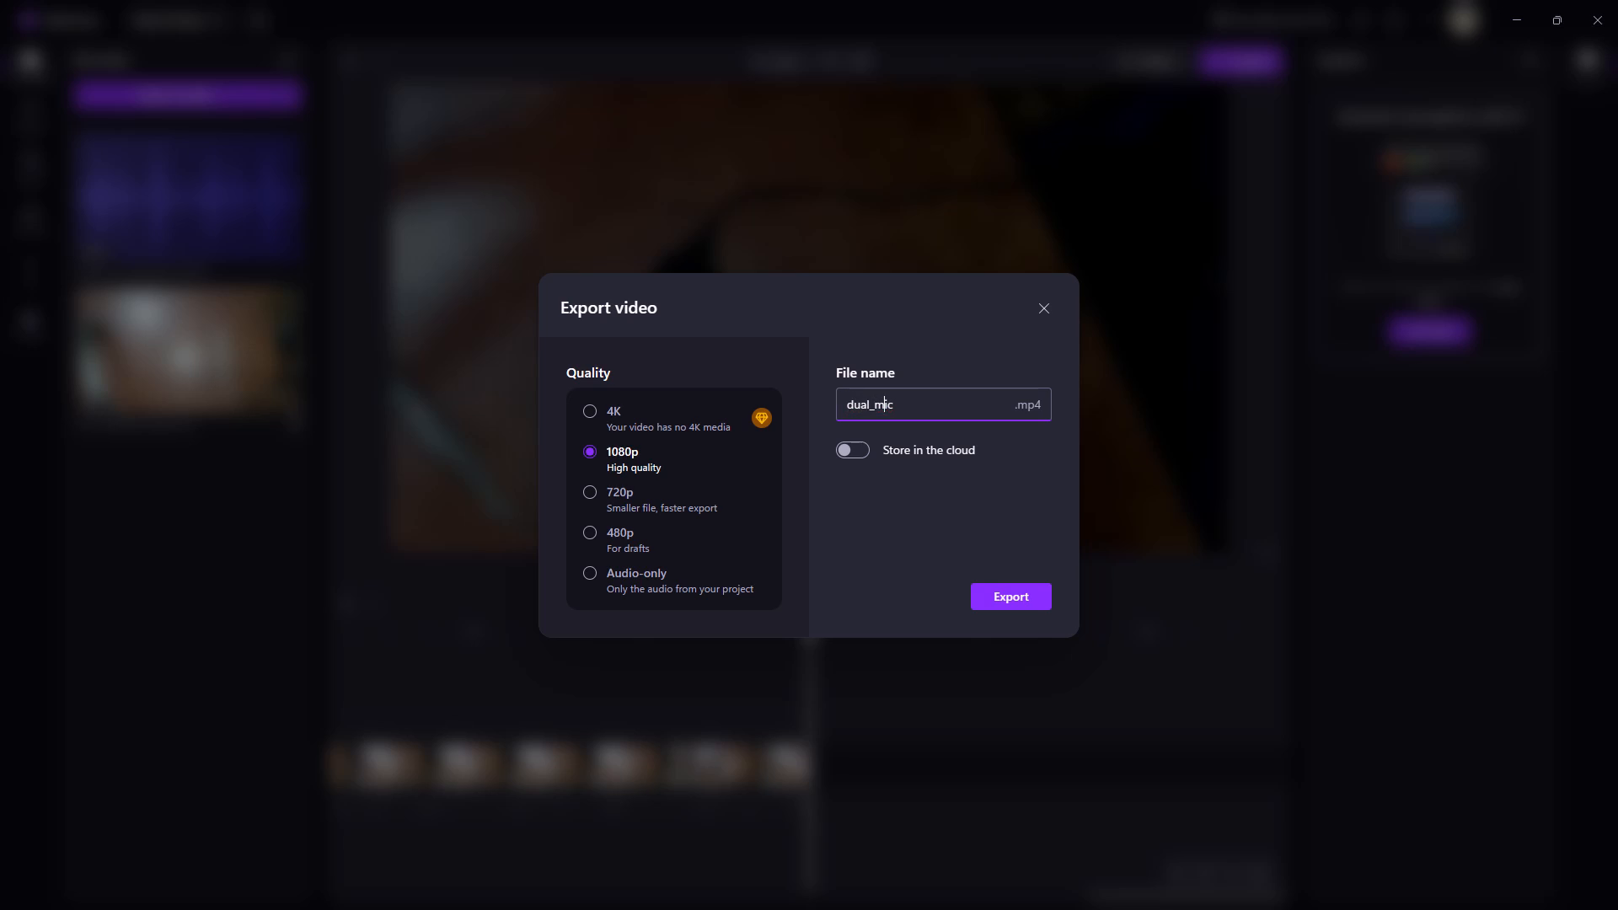
pyautogui.press('Right')
pyautogui.press('Right')
pyautogui.press('Return')
# Start exporting the edited video as dual_mic.mp4 at 1080p quality, without storing it in the cloud.
pyautogui.click(1022, 599)
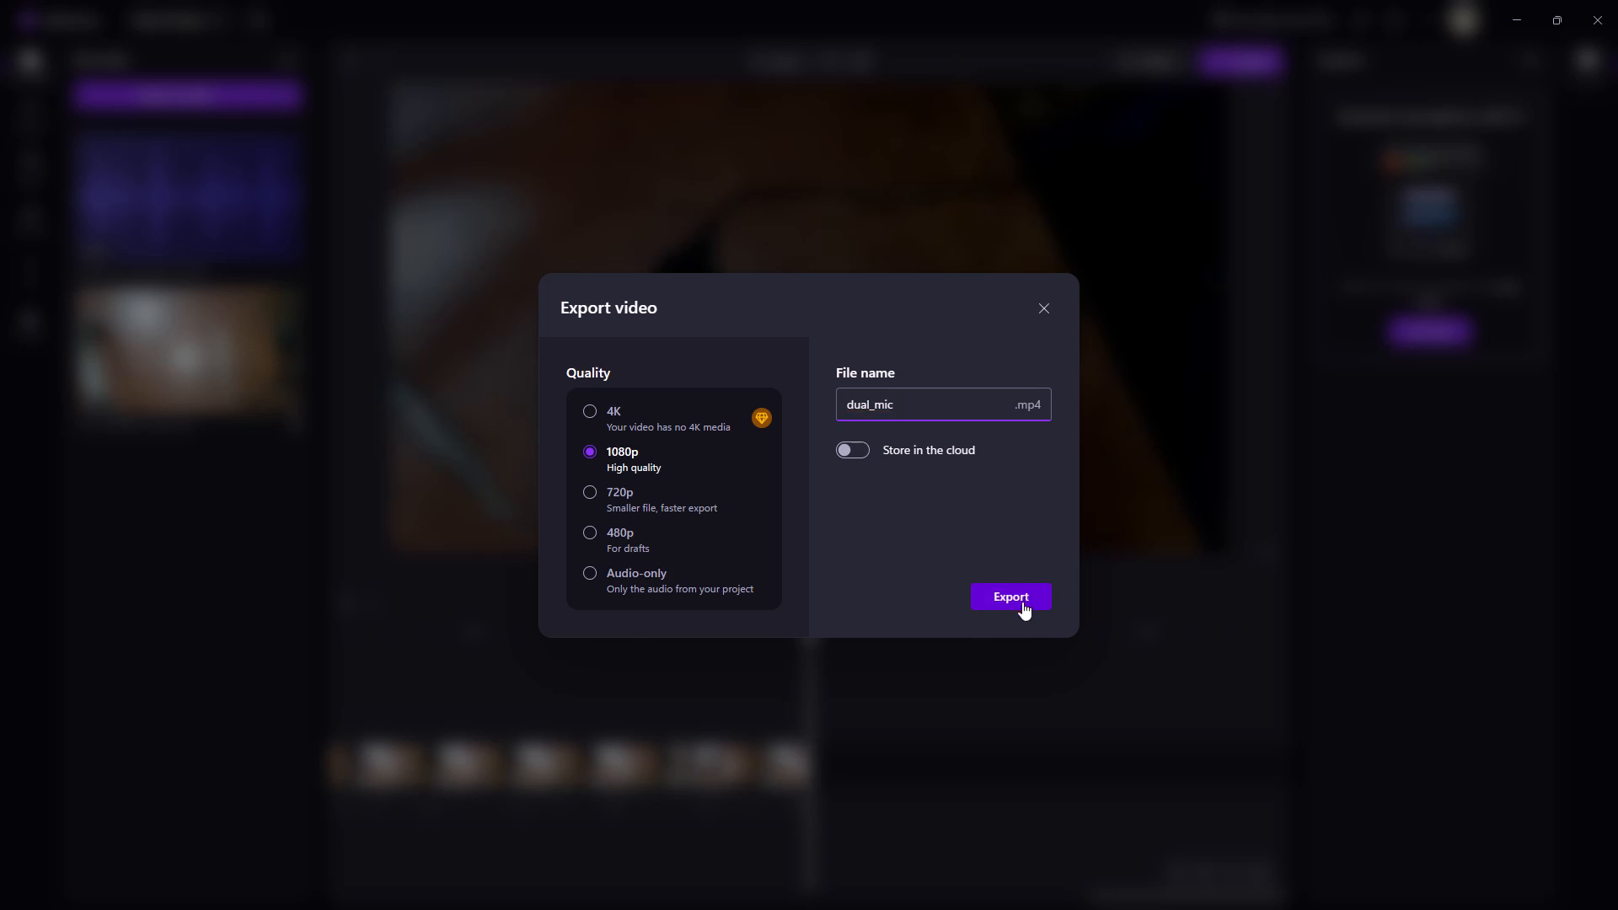
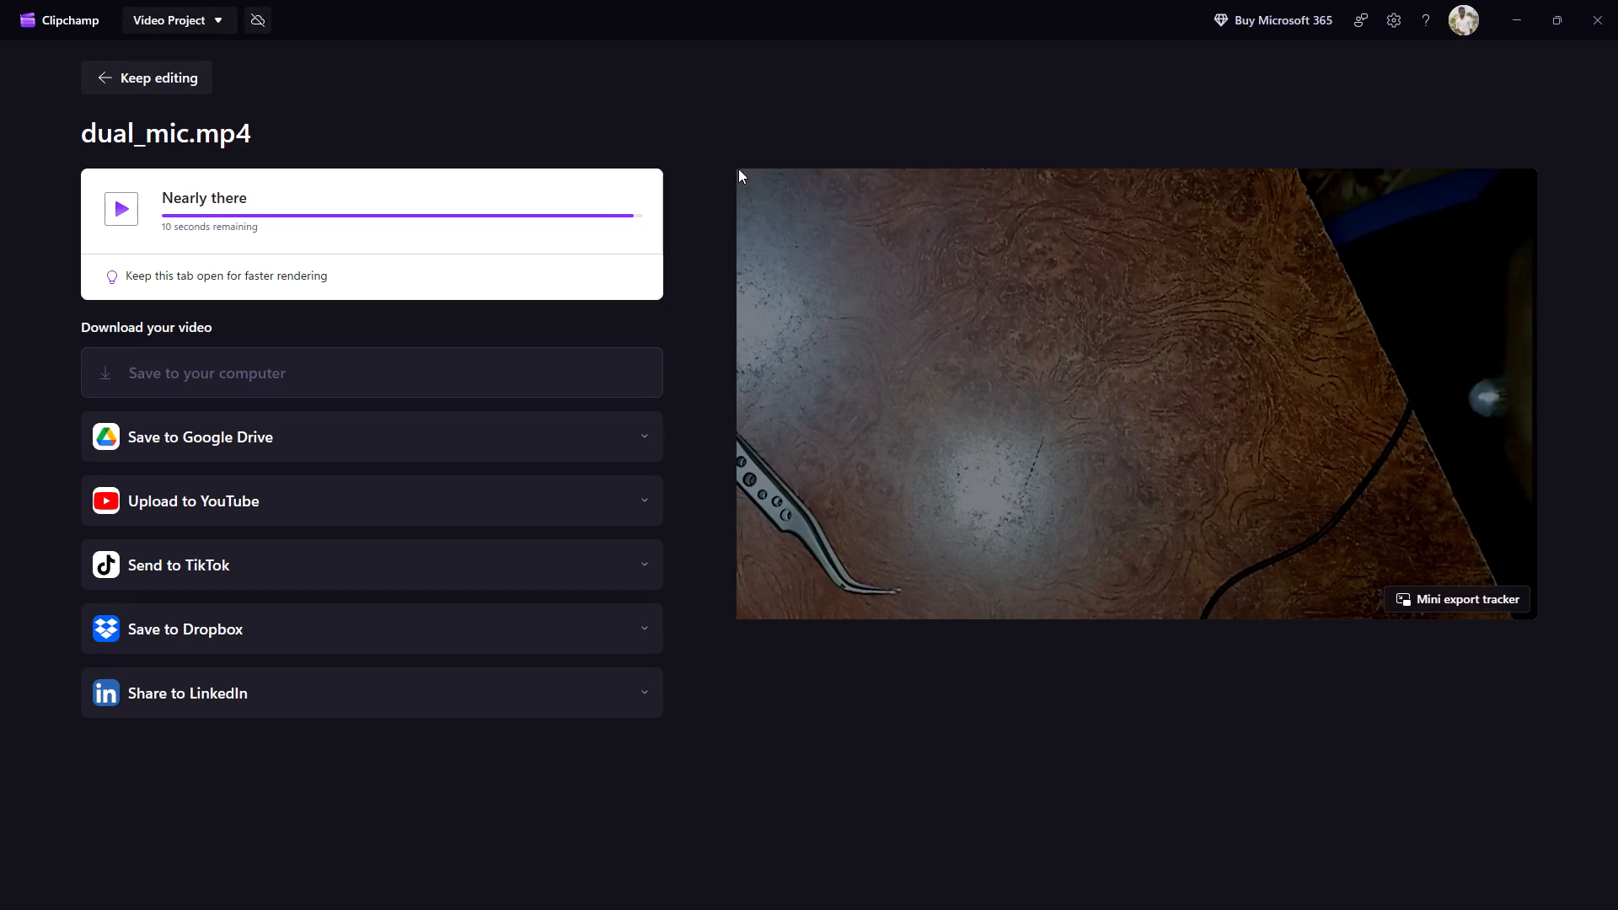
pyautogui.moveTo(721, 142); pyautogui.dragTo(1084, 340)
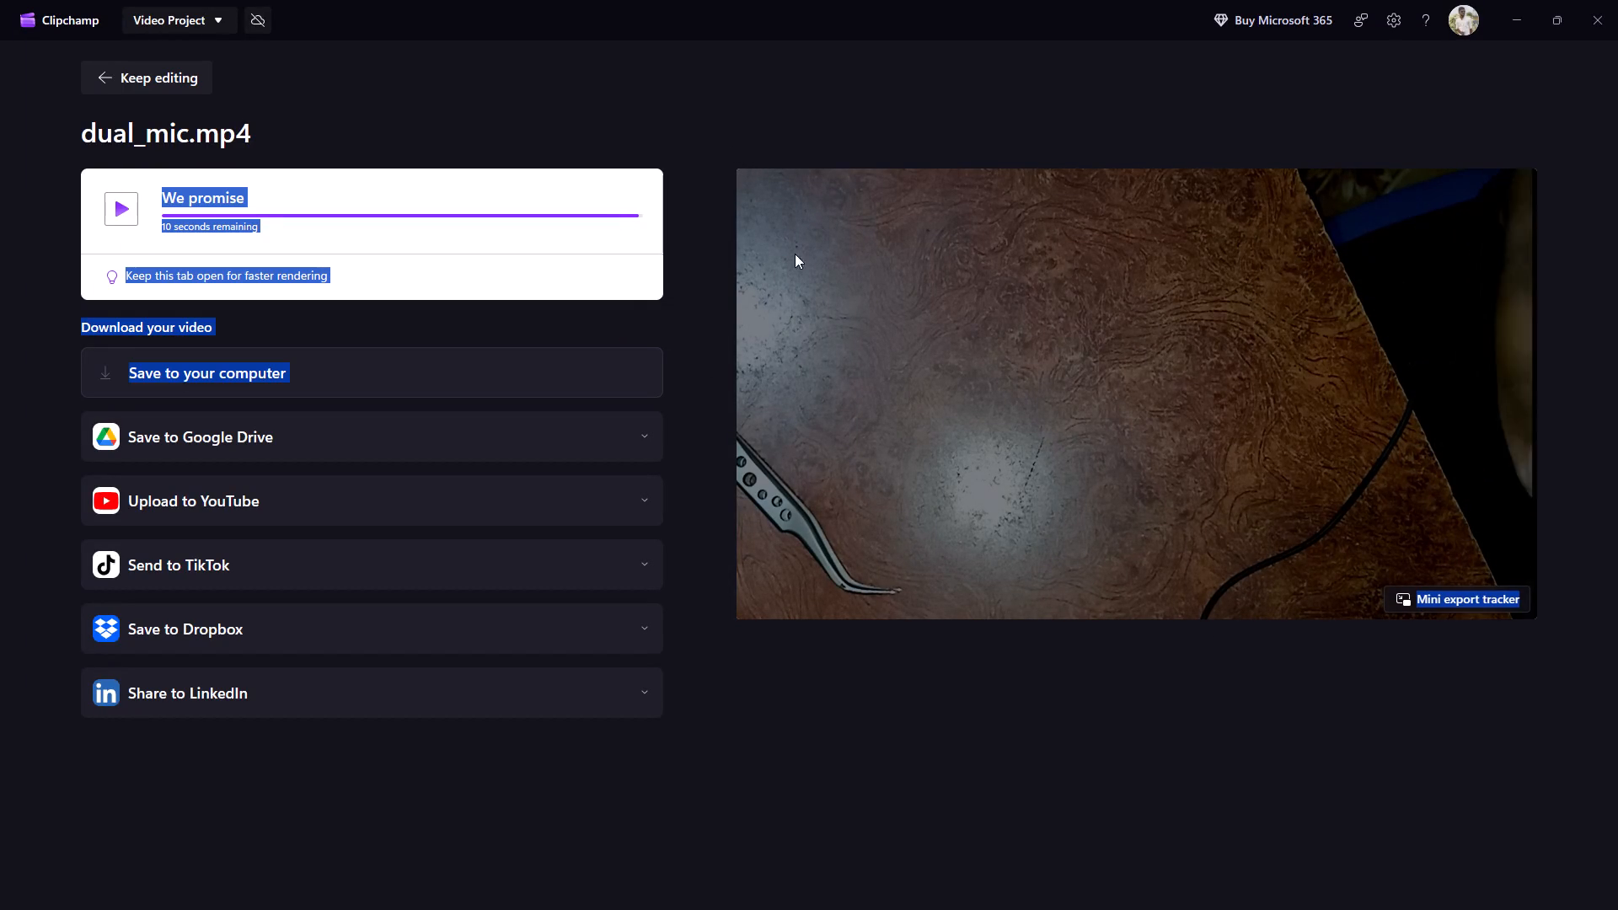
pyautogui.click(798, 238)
# Save the finished dual_mic.mp4 export to the computer.
pyautogui.click(376, 326)
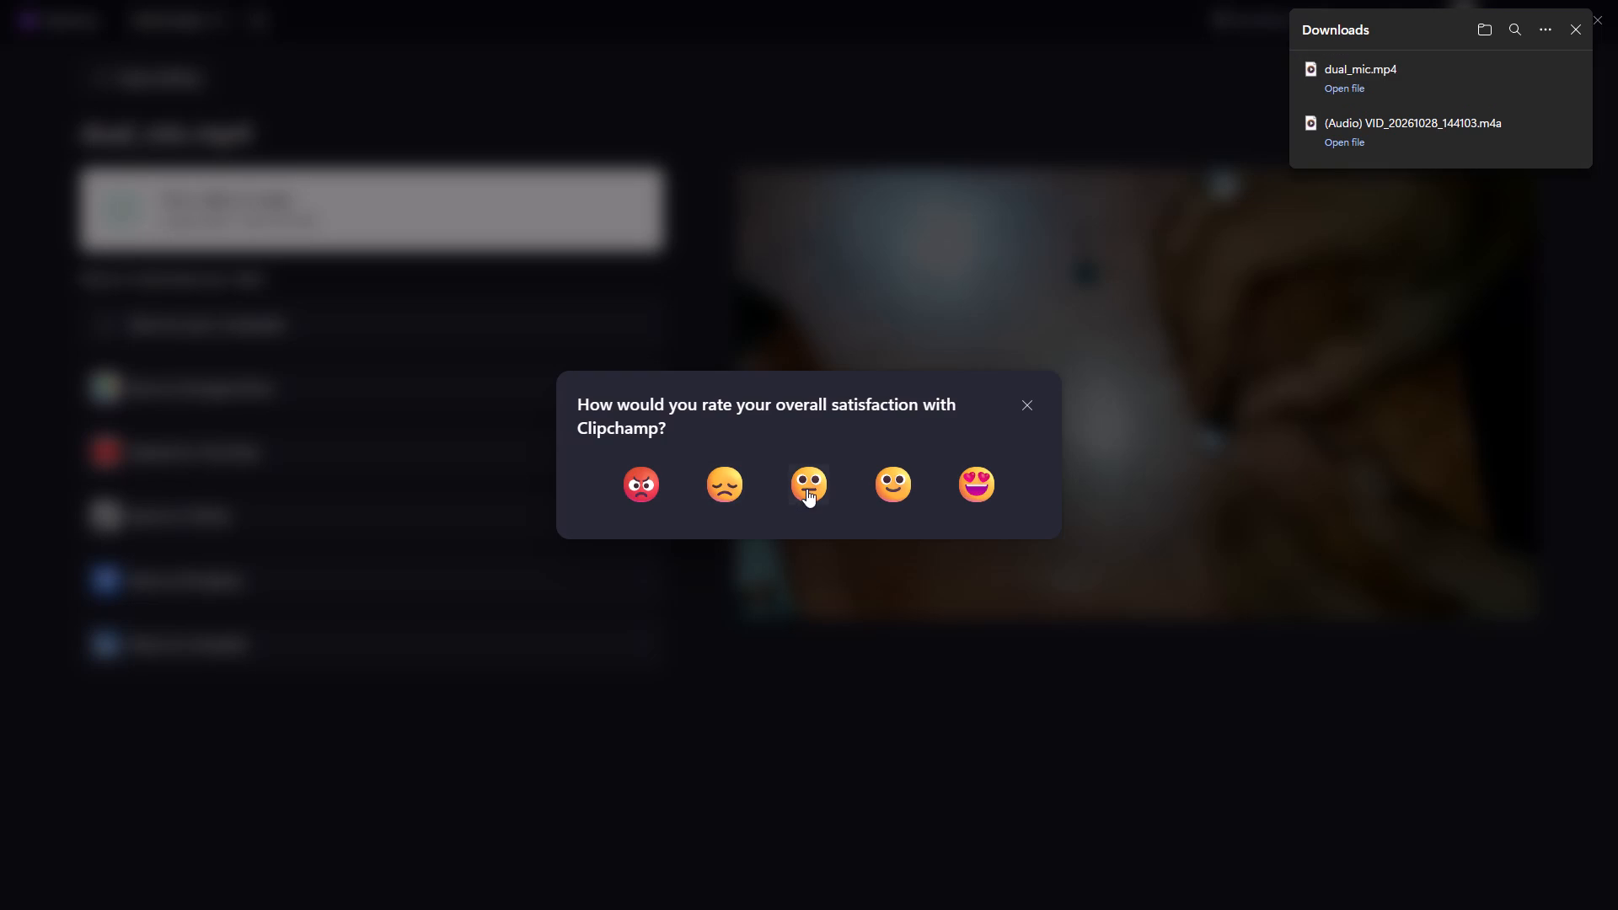
# Answer the satisfaction survey with the slightly smiling face and dismiss the request to leave a review.
pyautogui.click(904, 481)
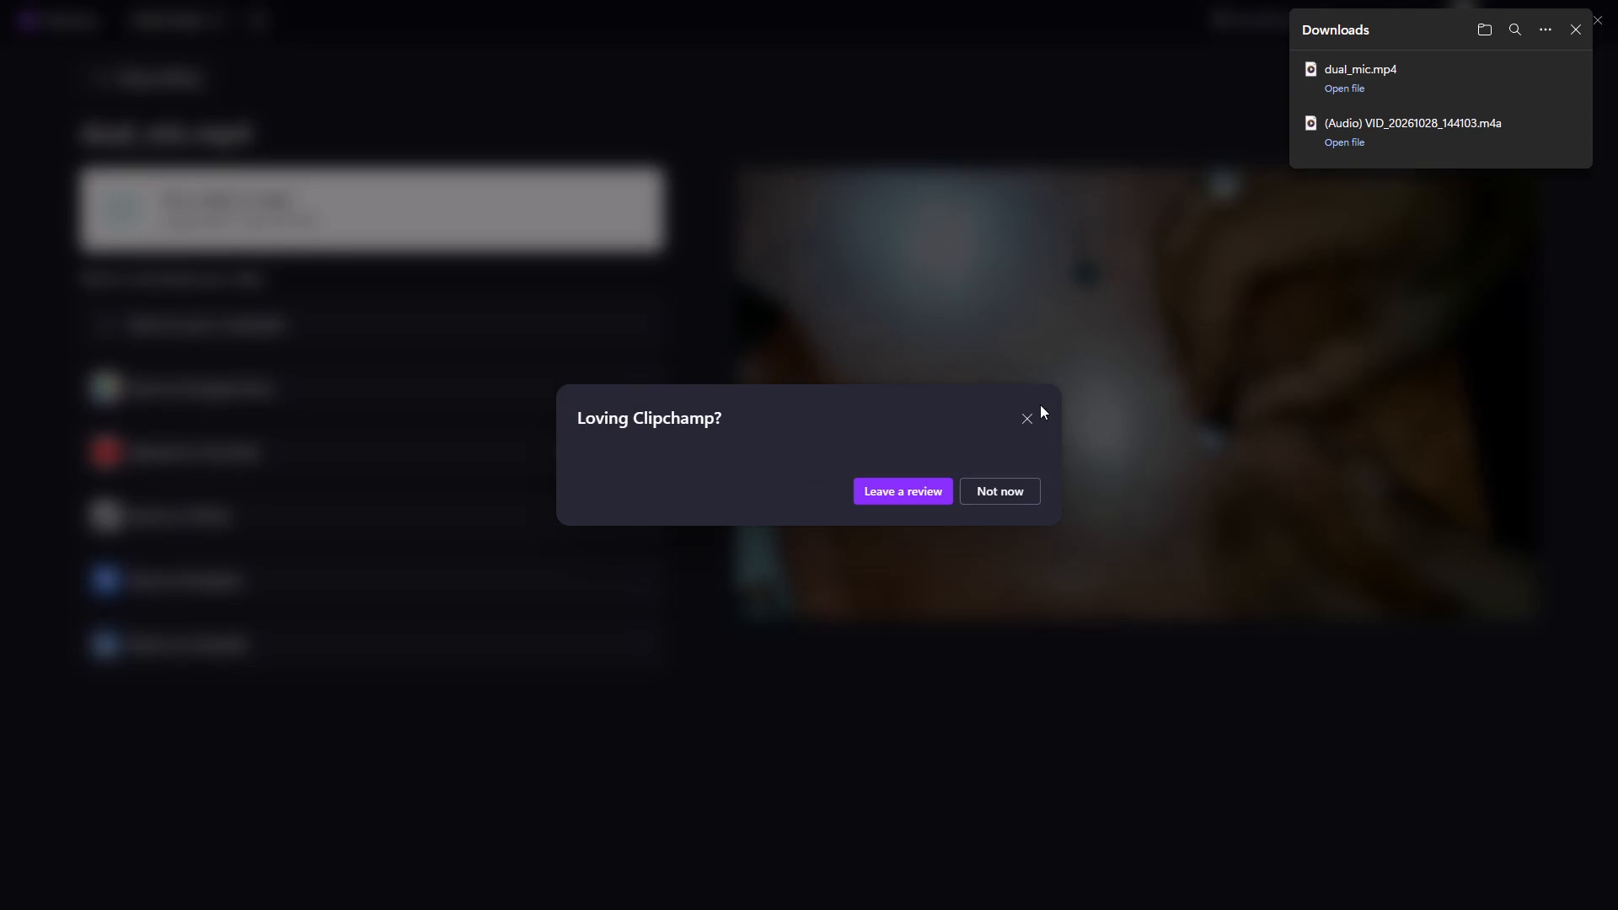
pyautogui.click(1023, 415)
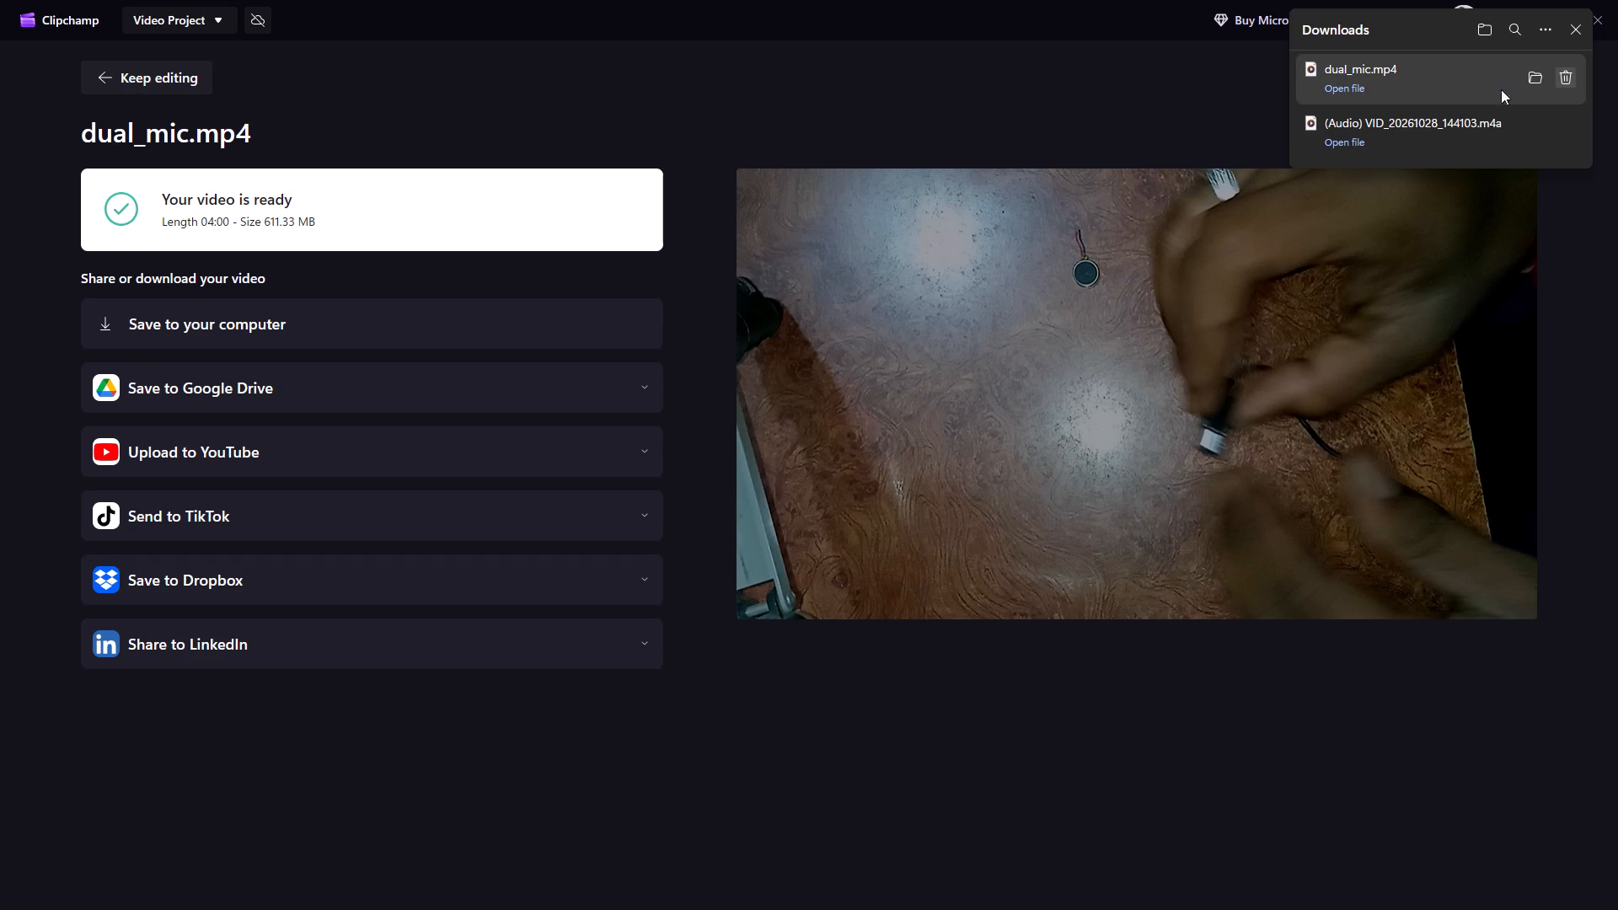
# Locate the exported dual_mic video in the Downloads folder in File Explorer and play it in Media Player.
pyautogui.click(1535, 78)
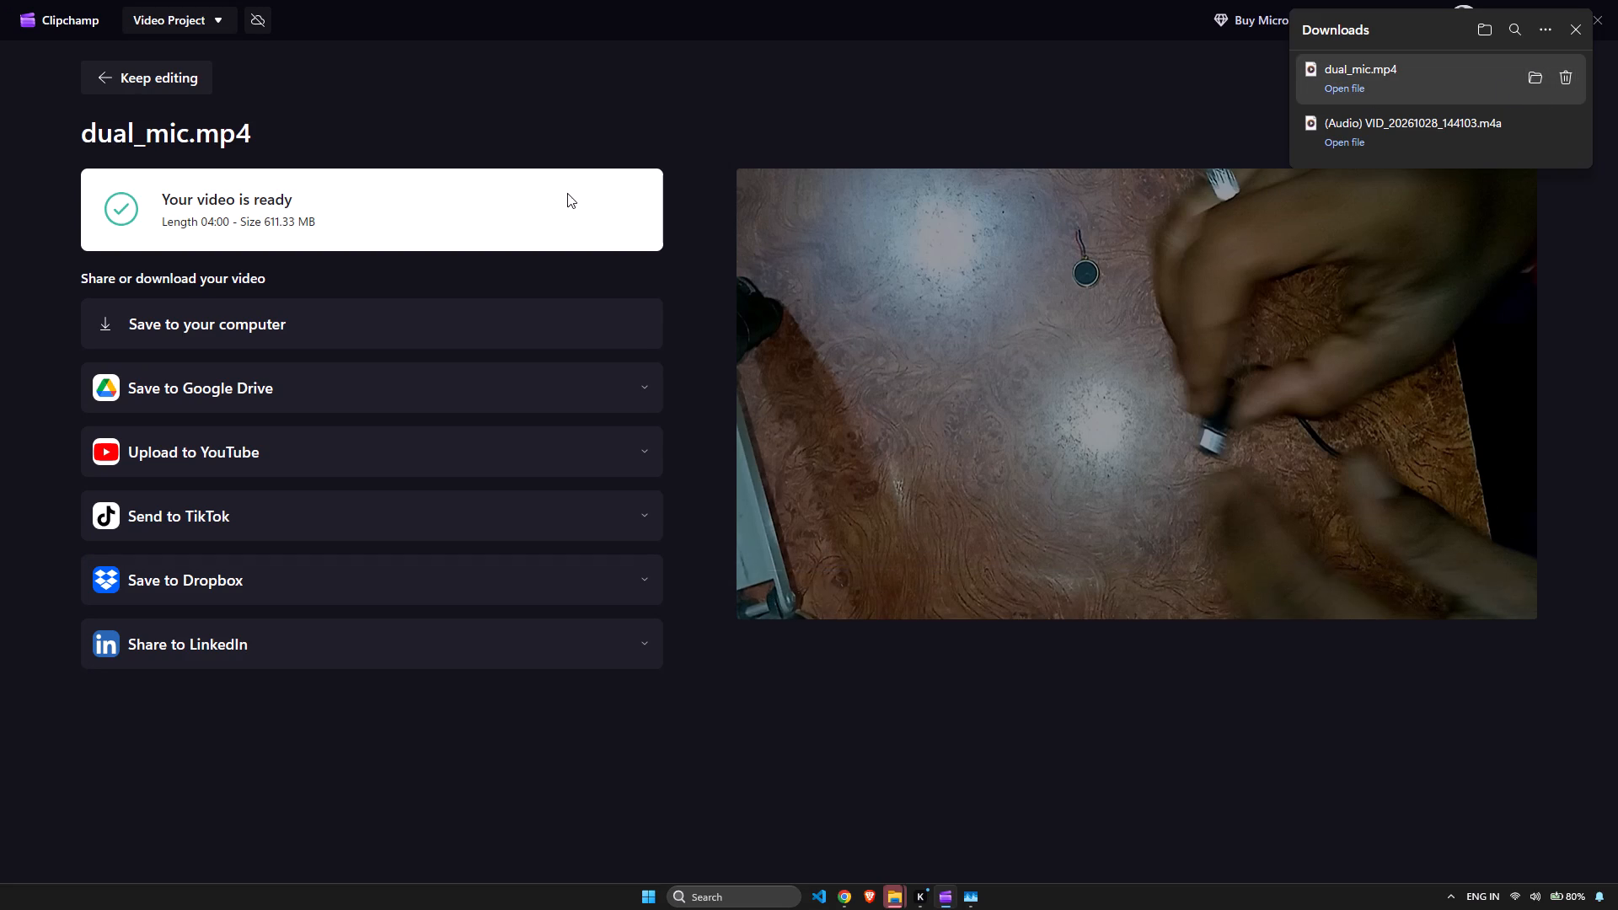
pyautogui.click(894, 888)
pyautogui.click(914, 816)
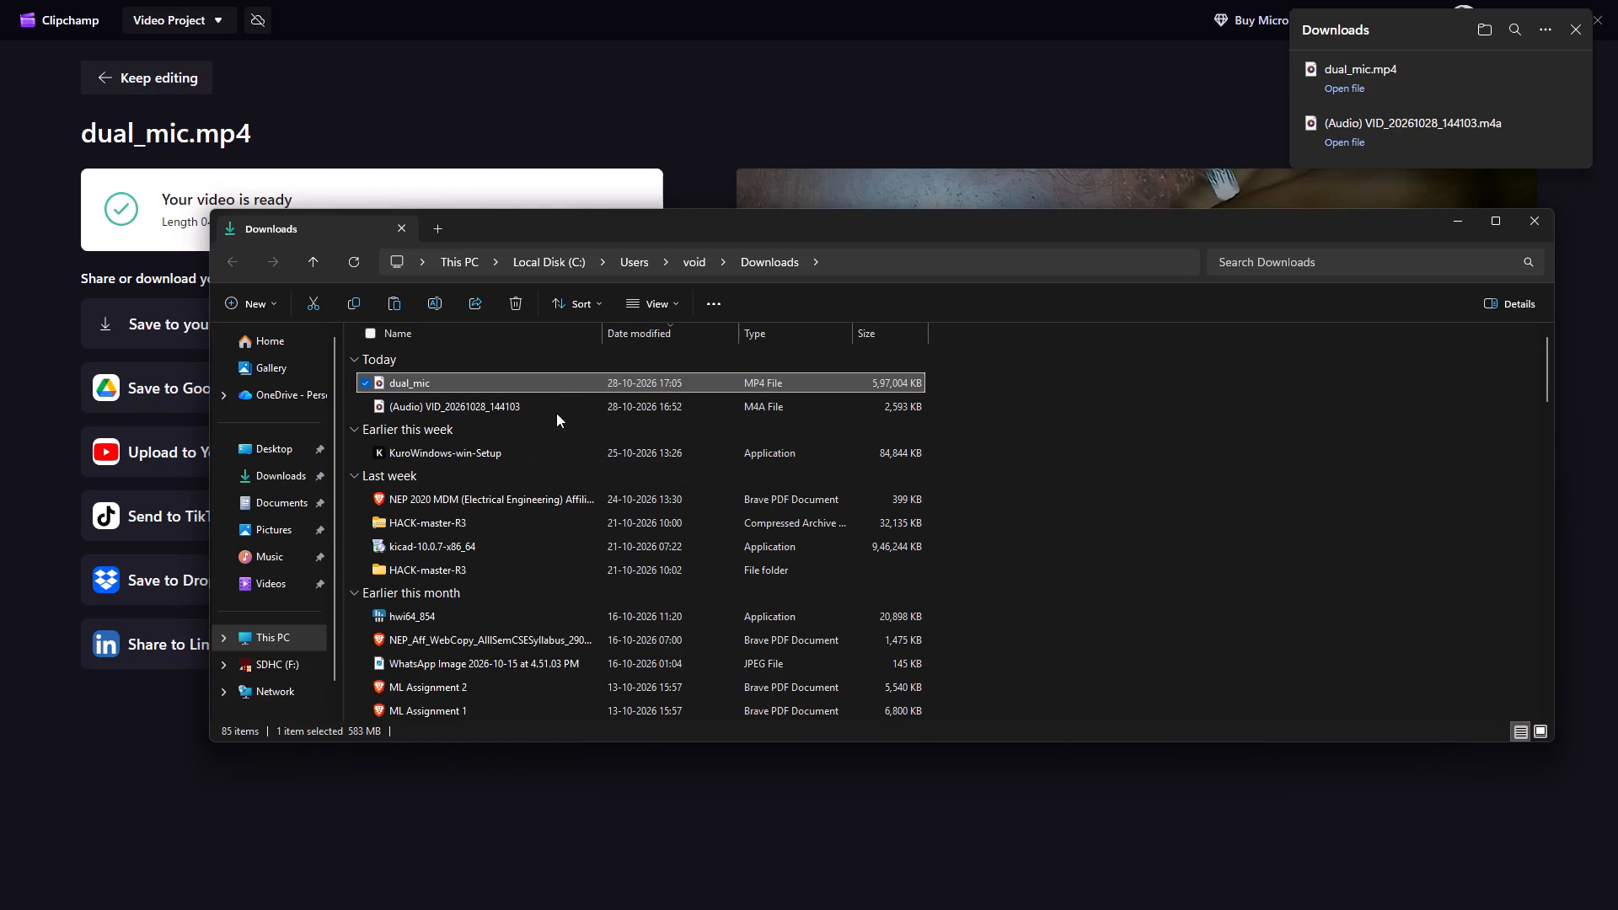
pyautogui.doubleClick(561, 385)
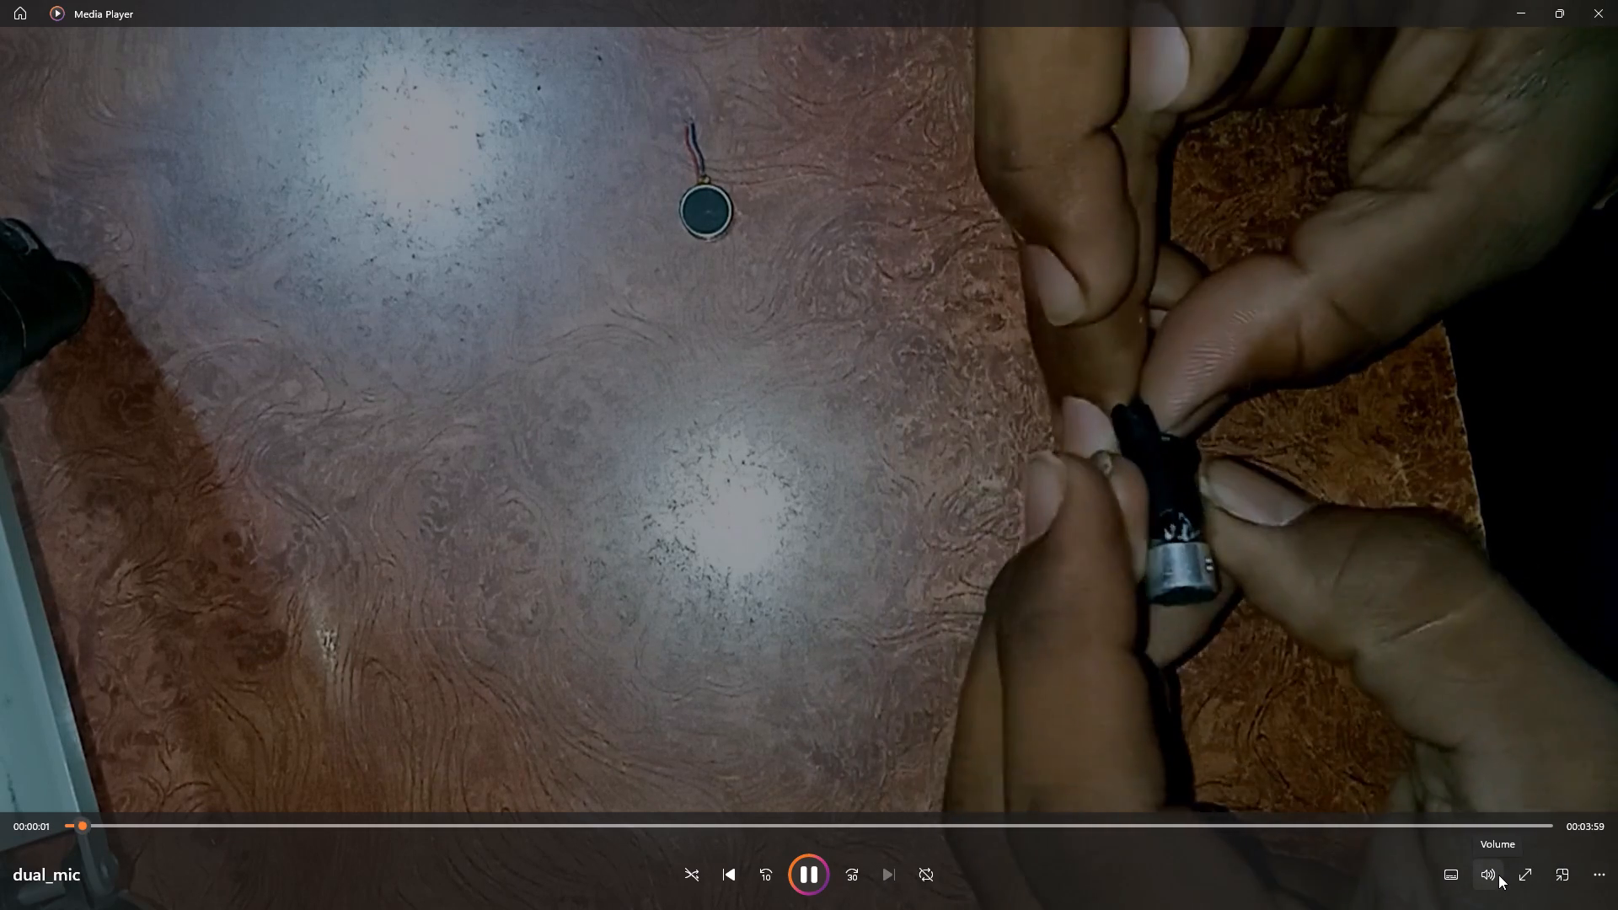
# Set the playback volume of the dual_mic video to 100.
pyautogui.click(1498, 875)
pyautogui.moveTo(1540, 828); pyautogui.dragTo(1605, 832)
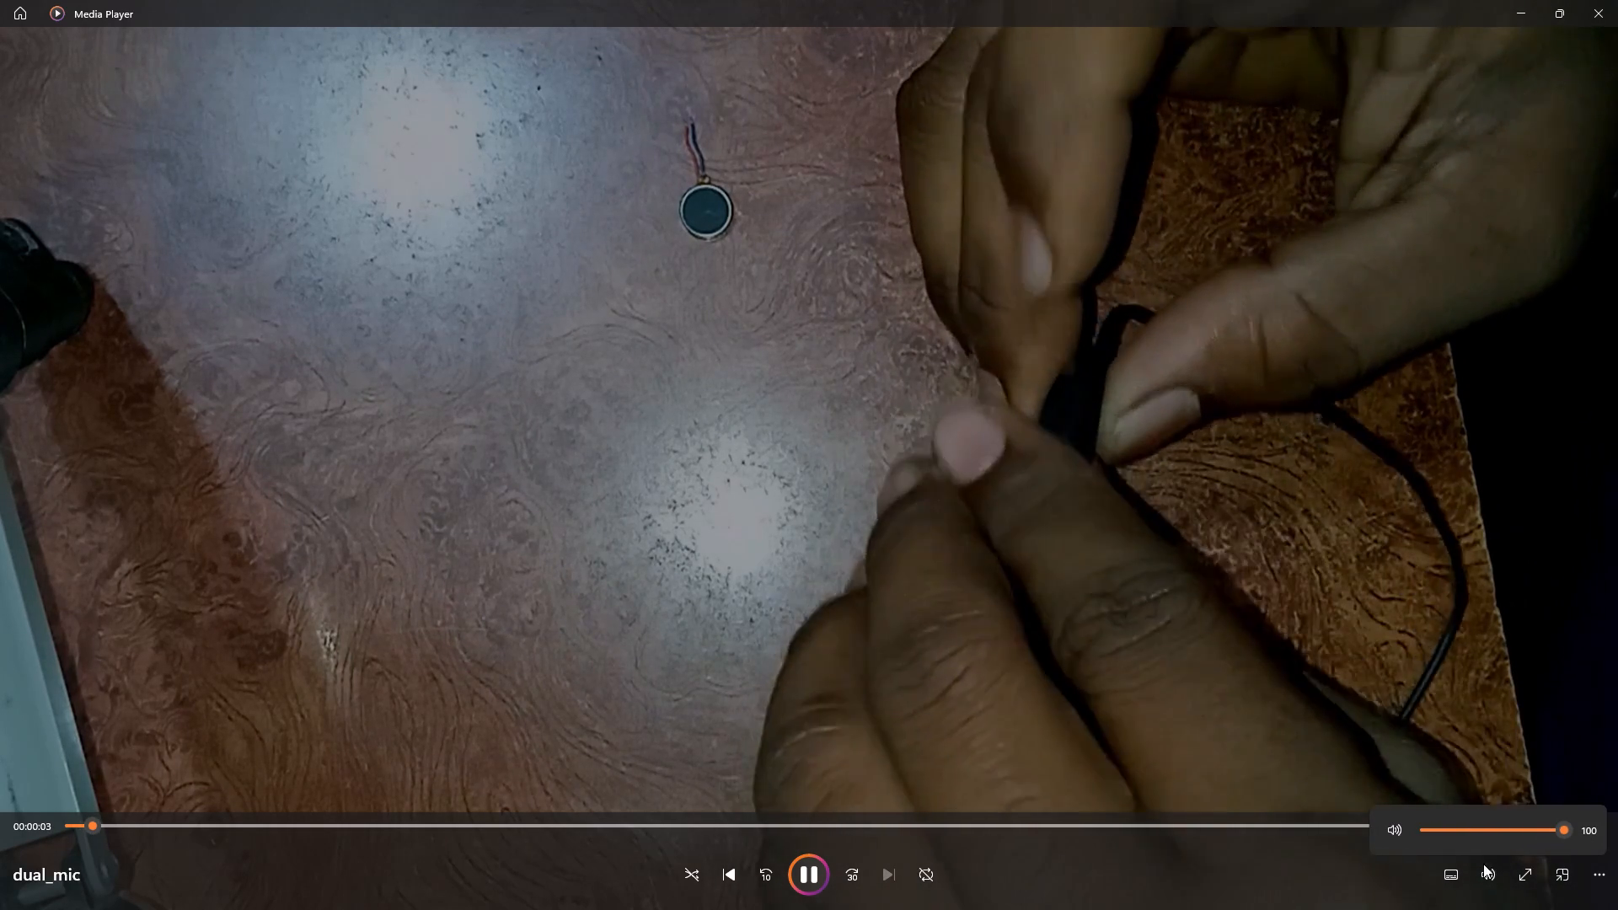
pyautogui.click(1408, 881)
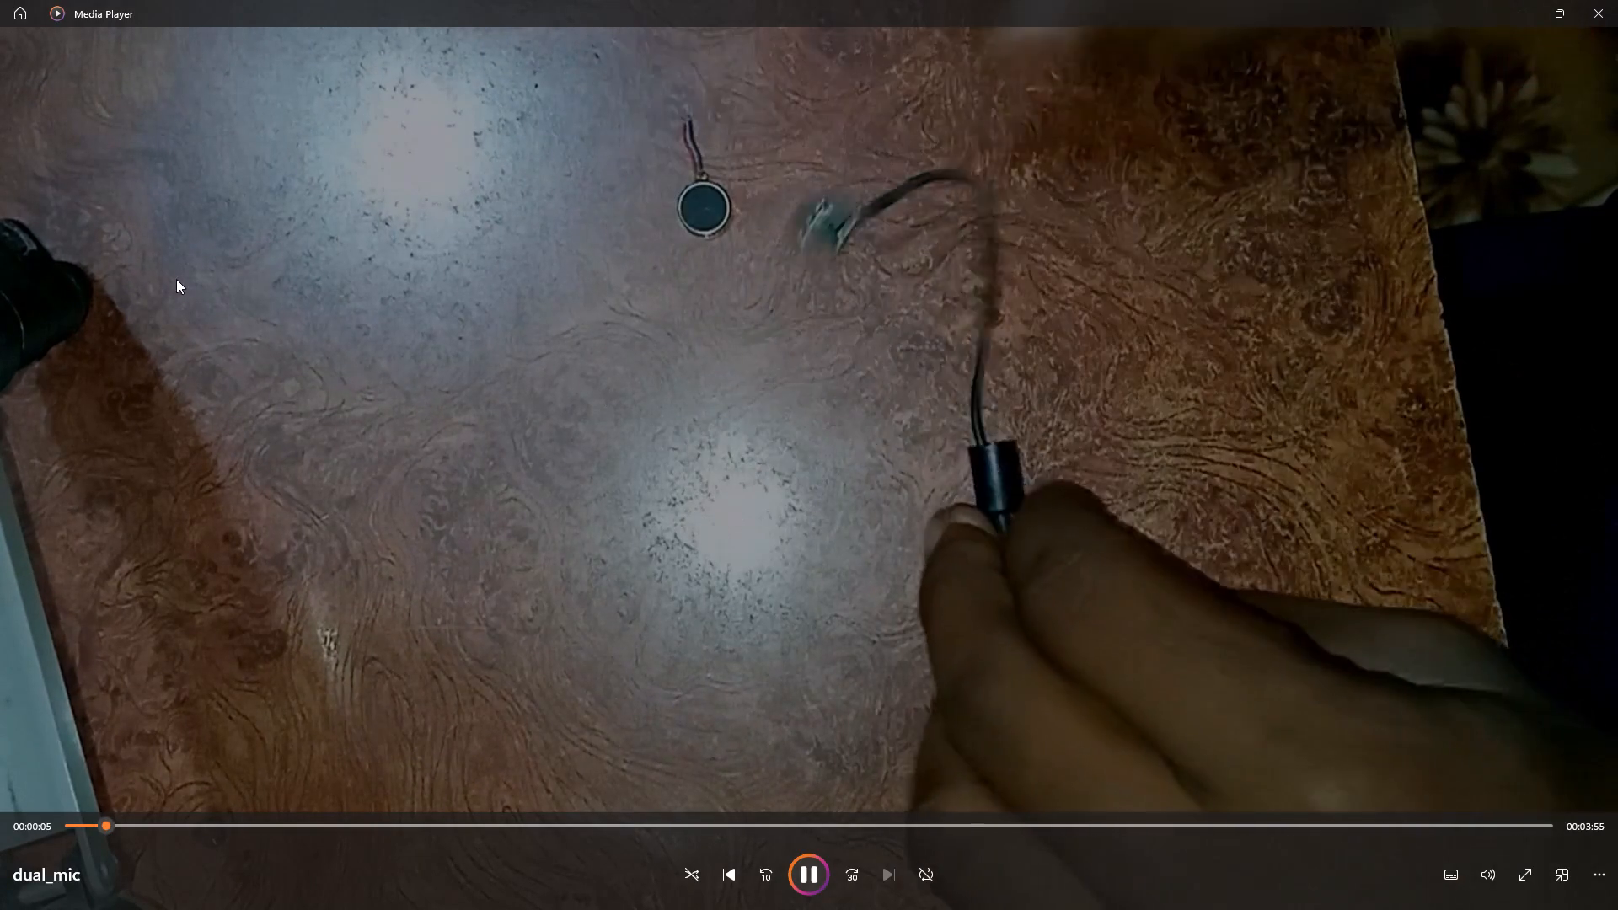
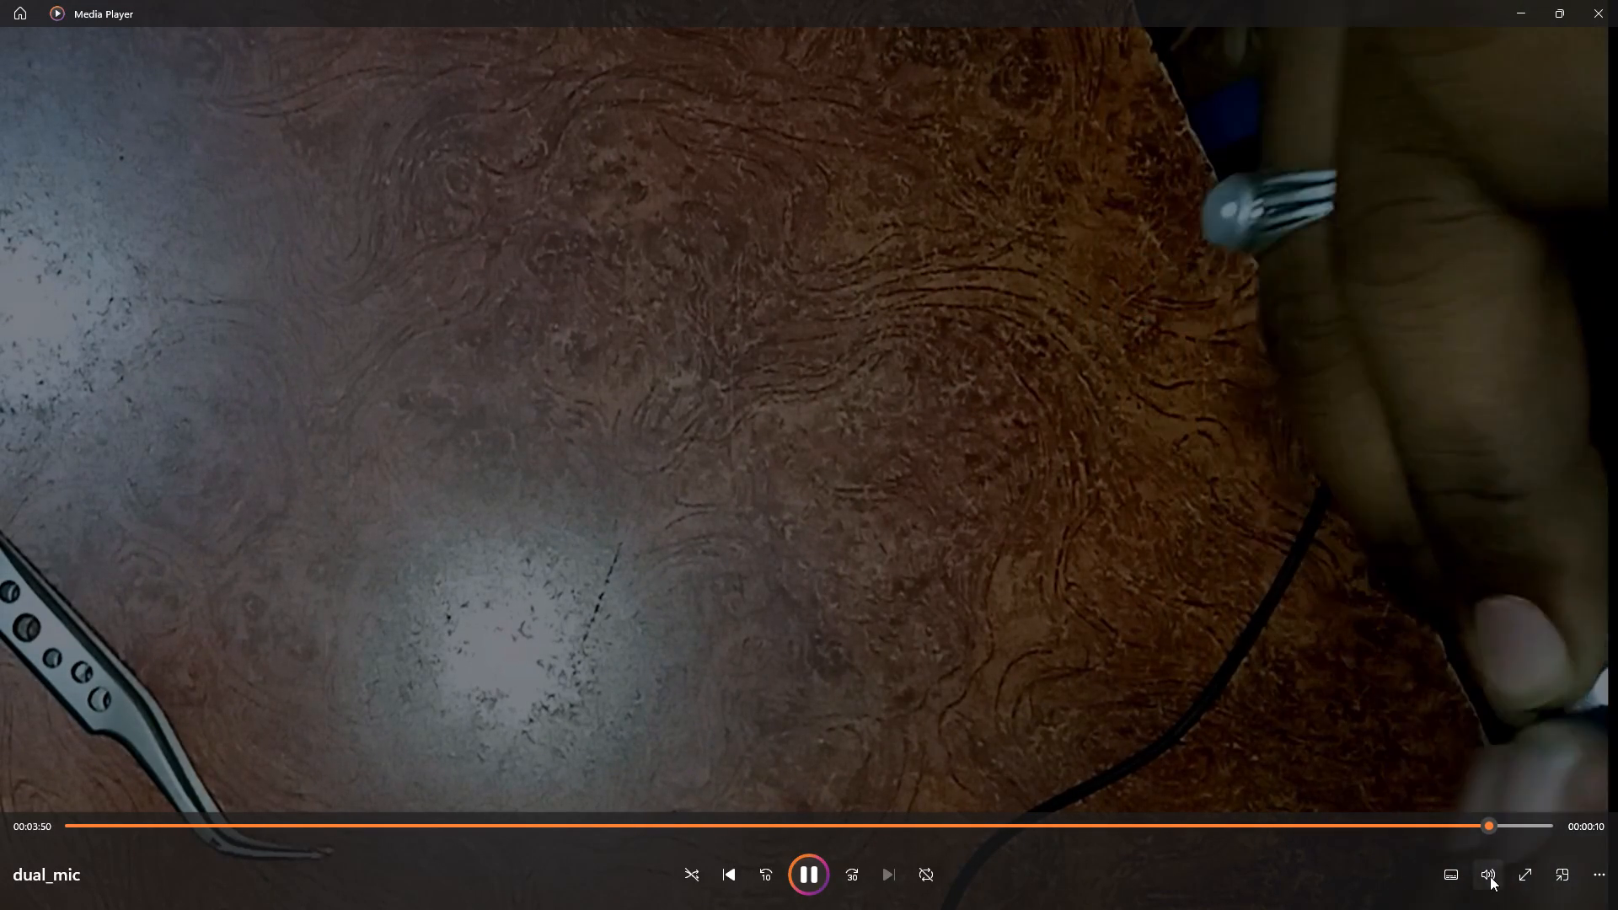
# Take the dual_mic video out of the maximized view and close Clipchamp with its downloads list, Media Player, and the Downloads folder window.
pyautogui.click(1552, 9)
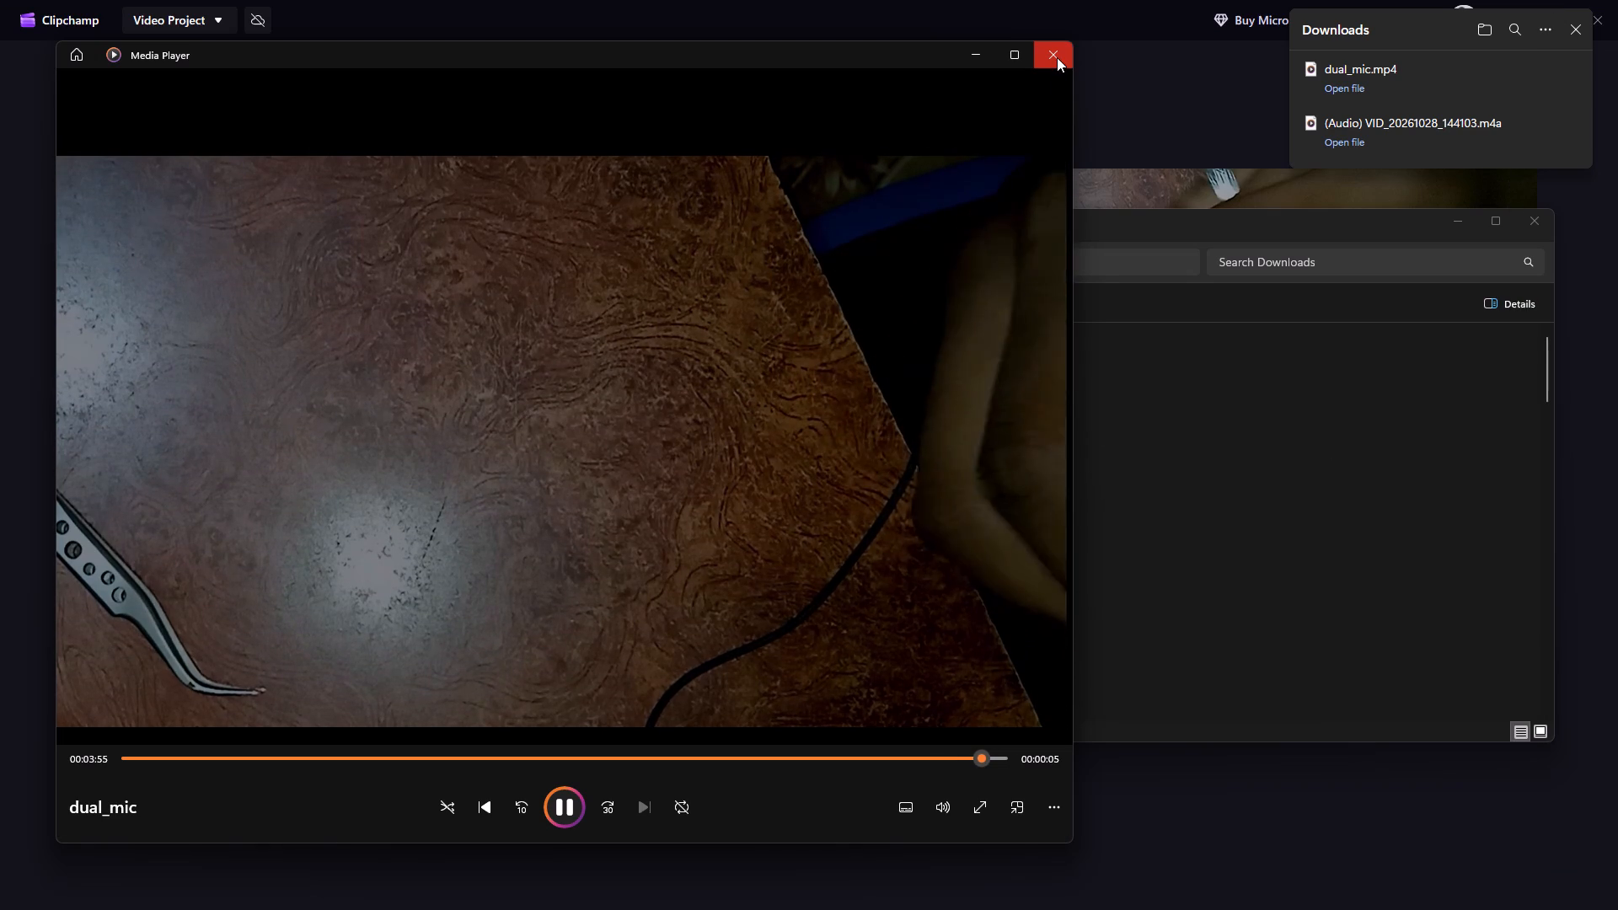
pyautogui.click(1563, 31)
pyautogui.click(1617, 0)
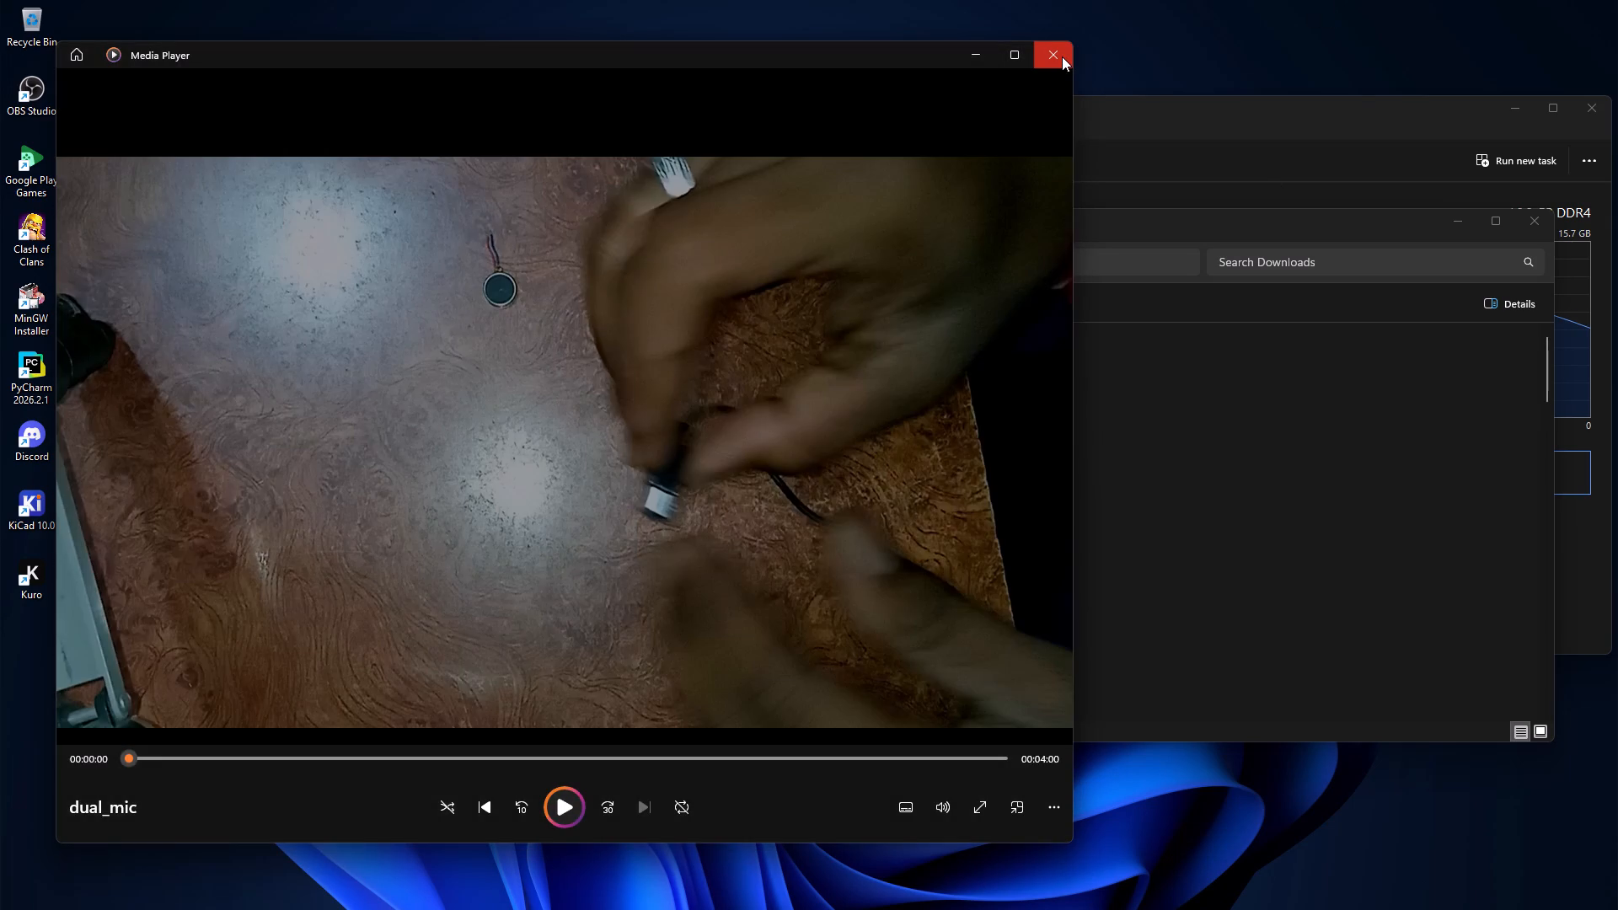
pyautogui.click(1062, 56)
pyautogui.click(1543, 221)
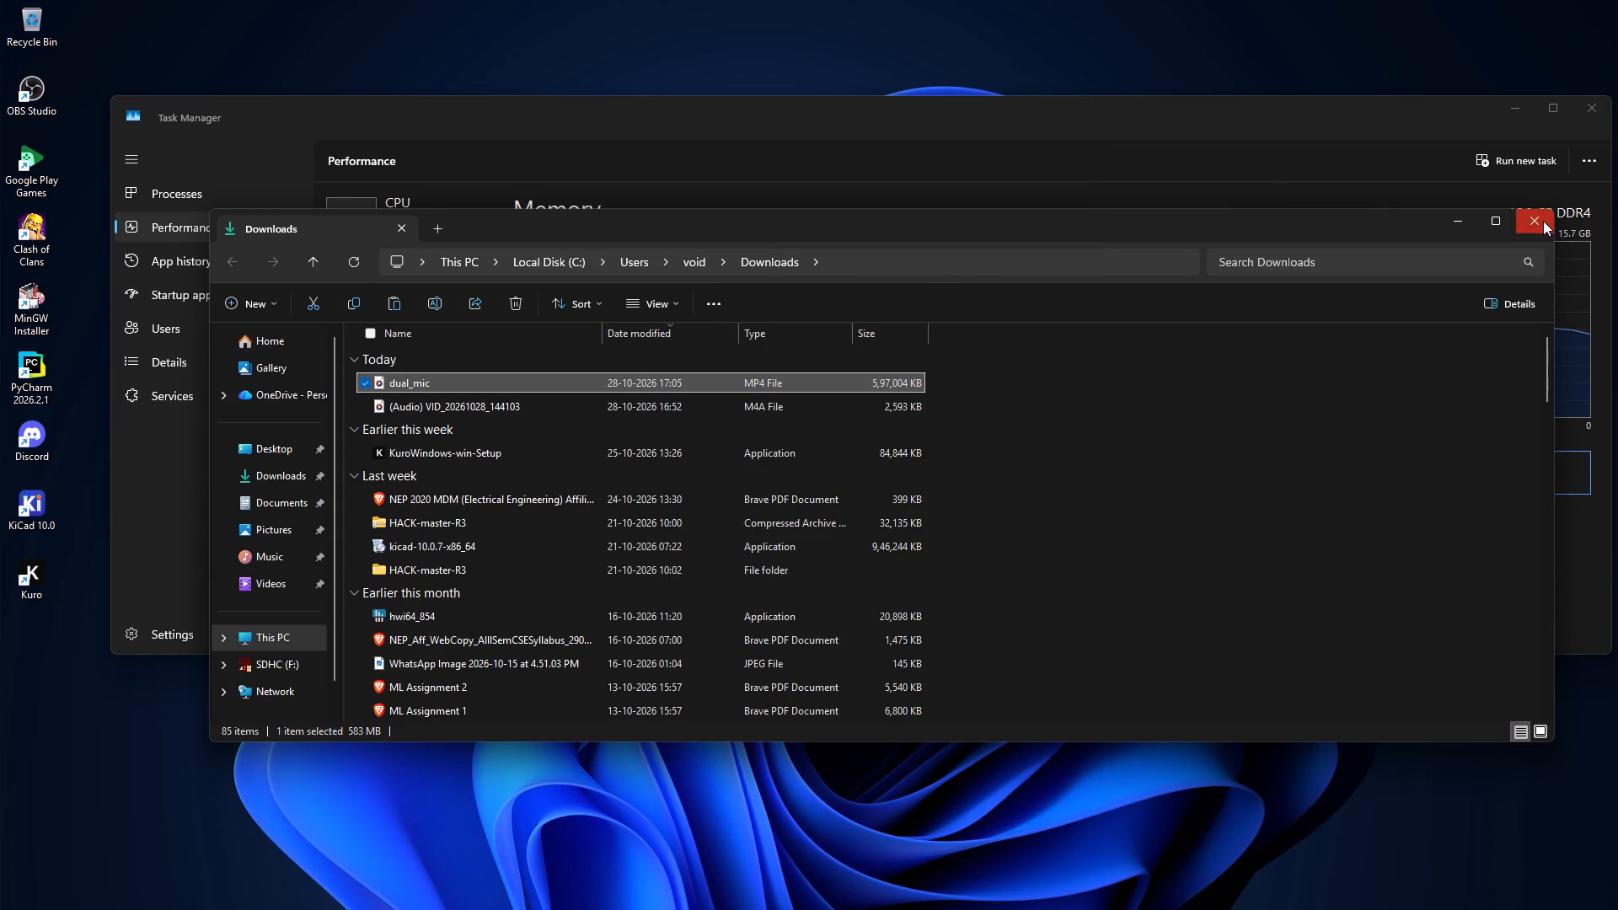